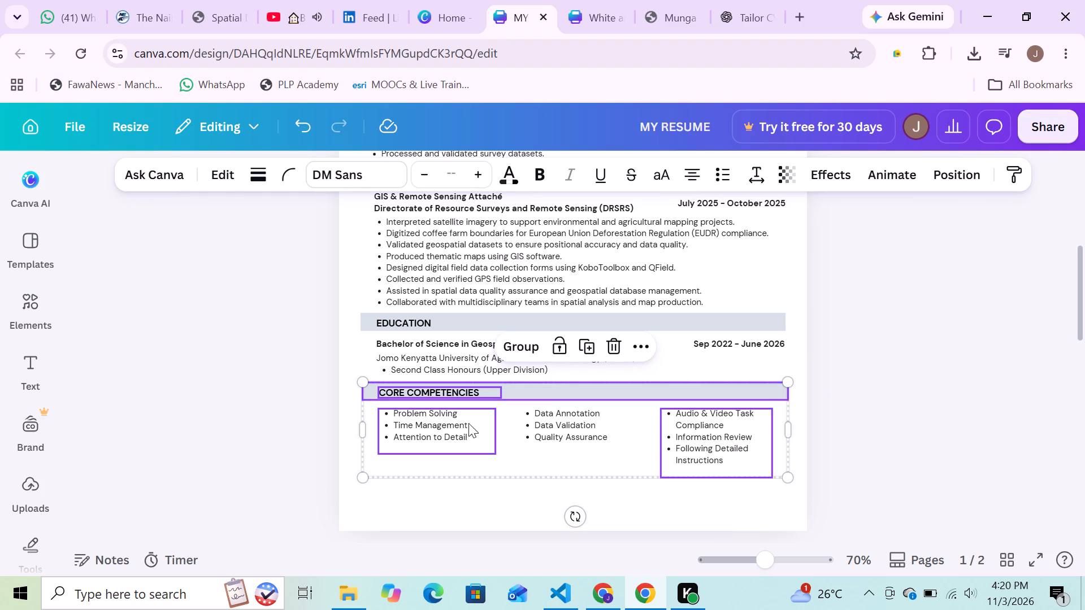
shift+click(570, 422)
shift+click(450, 357)
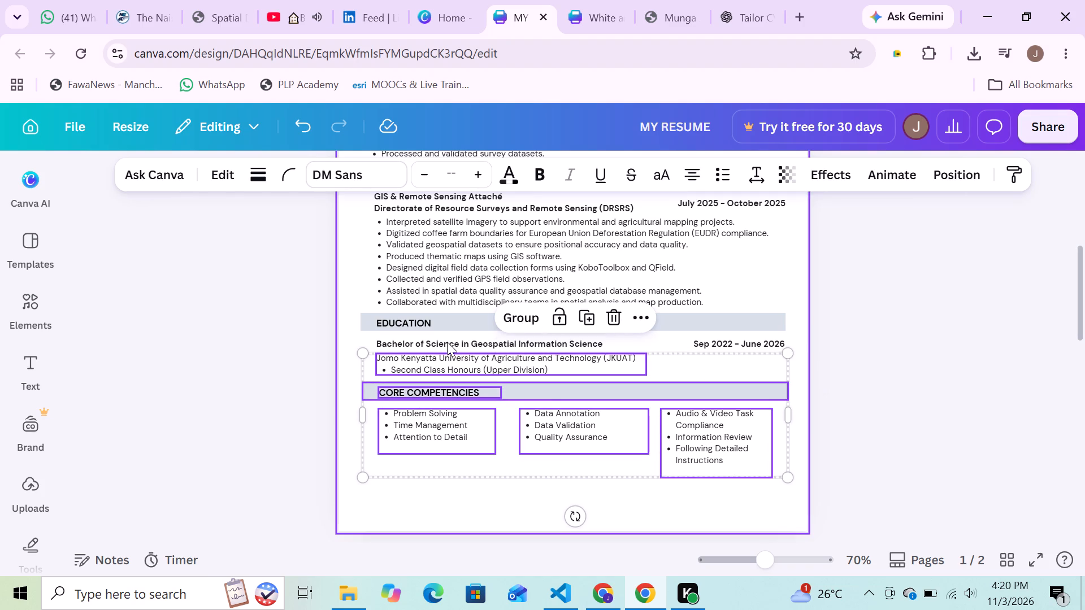
shift+click(447, 342)
shift+click(415, 323)
shift+click(555, 324)
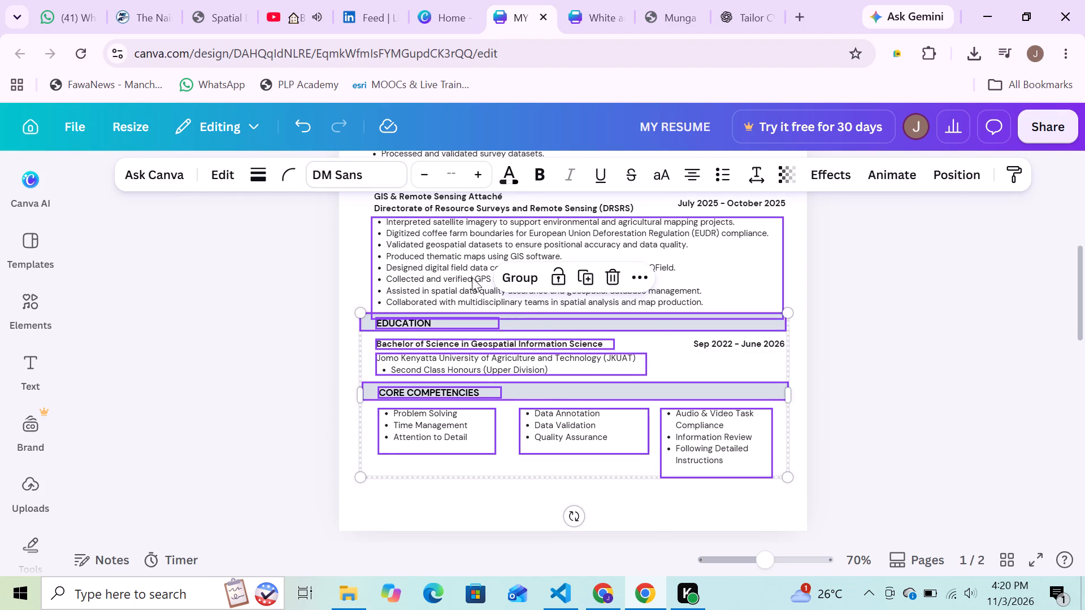
shift+click(472, 277)
shift+scroll(481, 307, up, 1)
shift+click(441, 282)
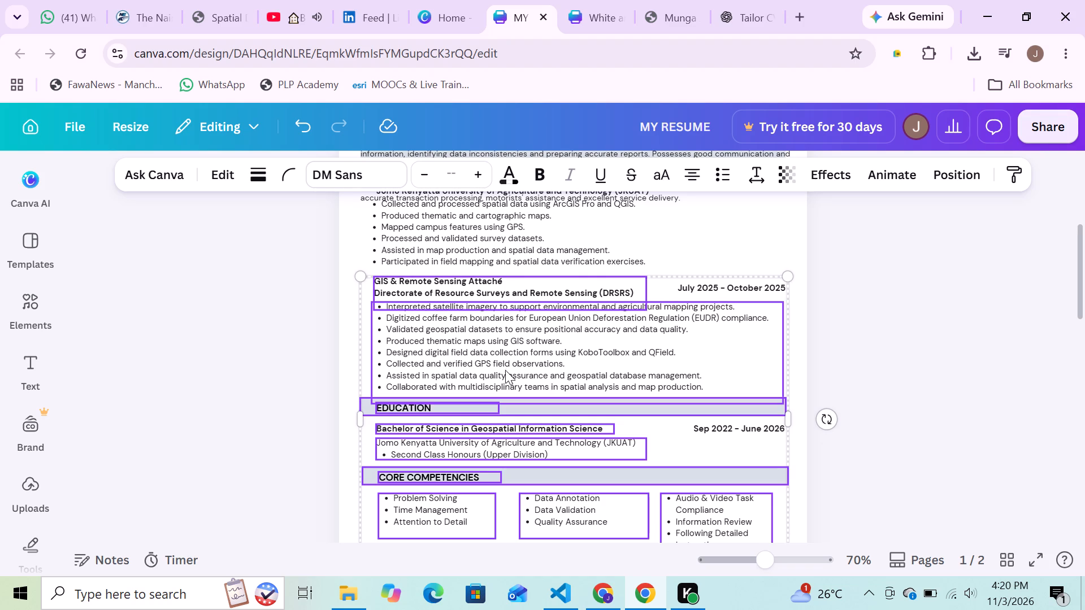
shift+click(706, 289)
shift+click(733, 427)
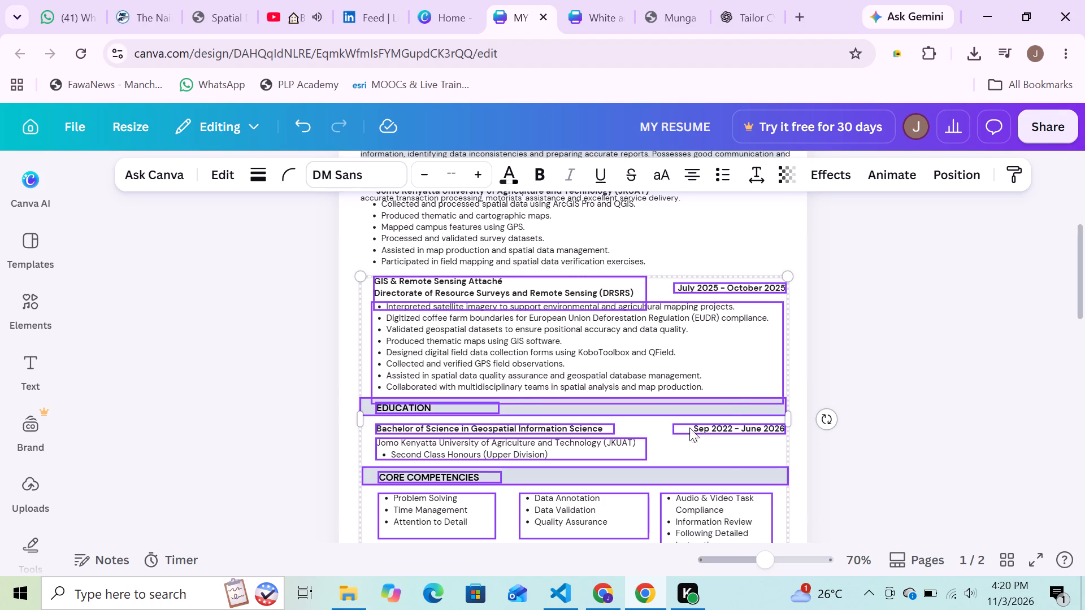
shift+scroll(528, 389, up, 1)
shift+click(507, 334)
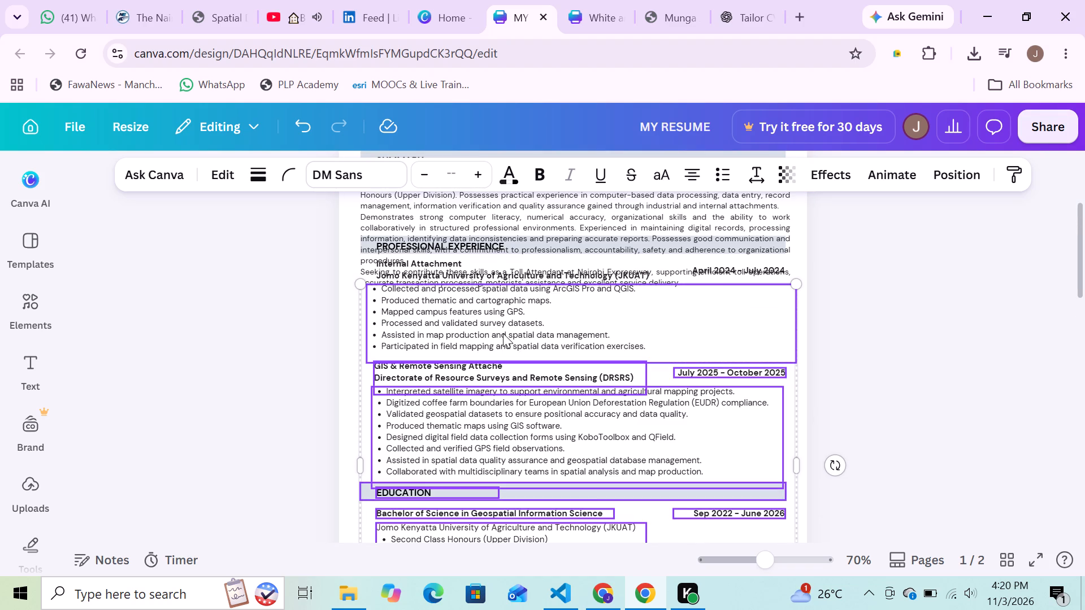
scroll(838, 356, down, 1)
drag(579, 240, 579, 284)
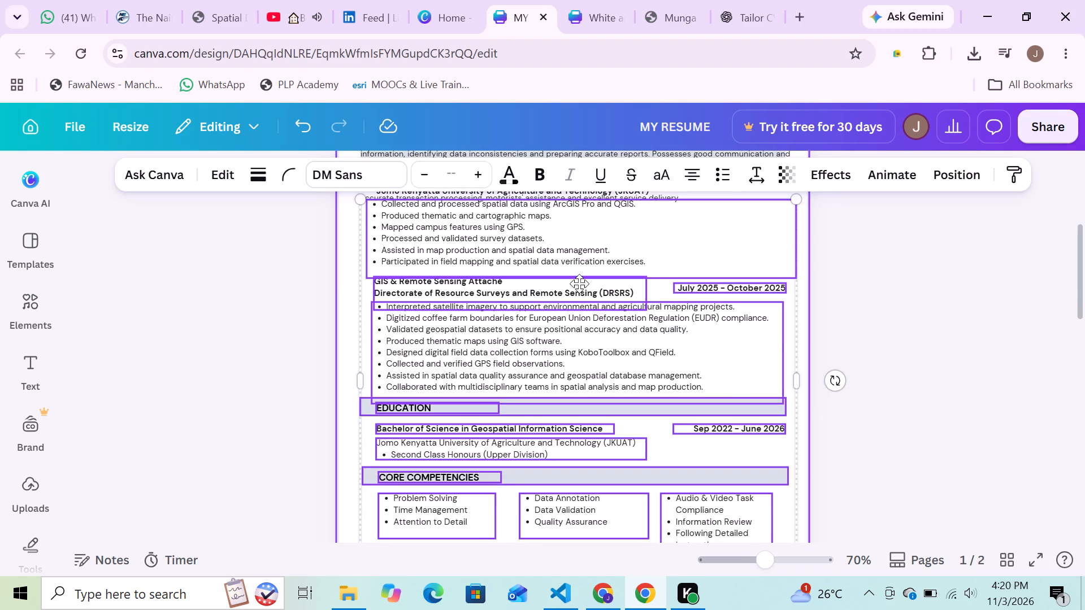
drag(579, 284, 569, 552)
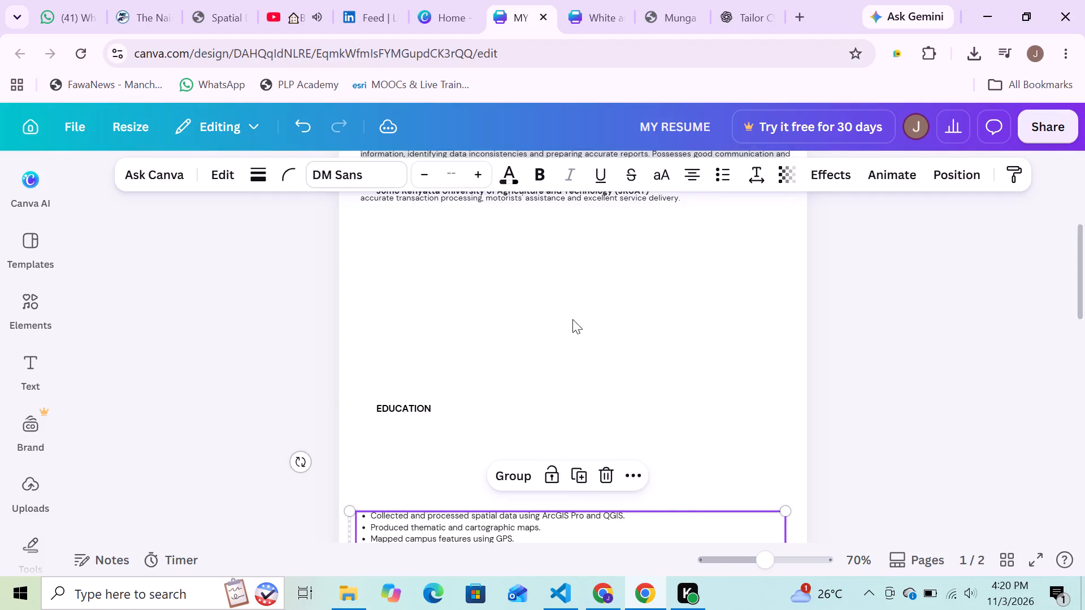
scroll(572, 319, down, 2)
drag(539, 373, 543, 426)
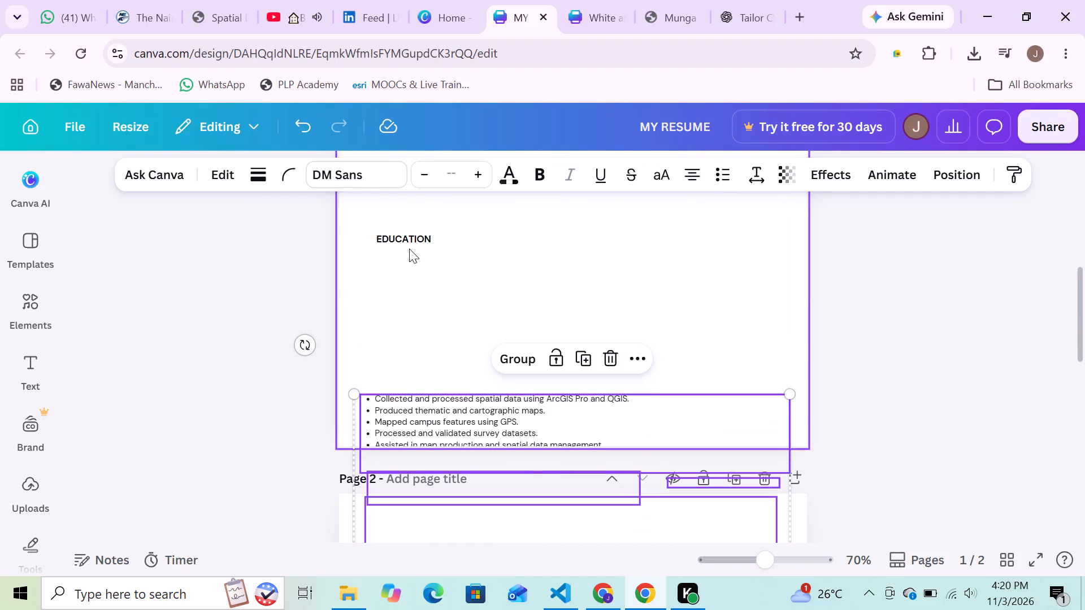
Move the EDUCATION heading text down page 1 to just above the relocated bullet list.
click(409, 237)
drag(408, 235, 420, 365)
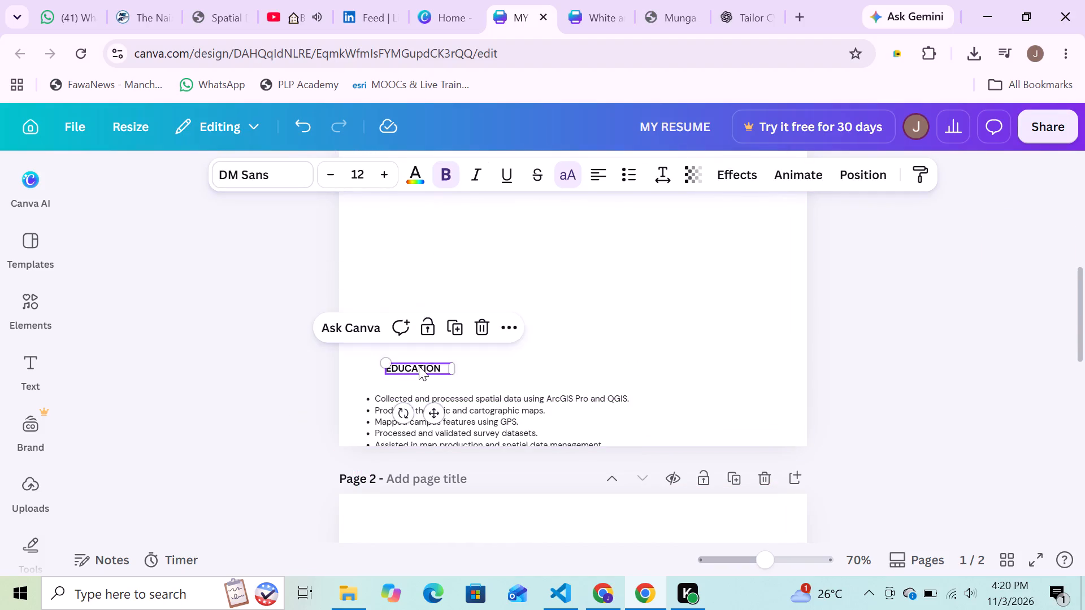
Shift the summary paragraph up out of the way and move the PROFESSIONAL EXPERIENCE heading, bar, Internal Attachment title and dates down page 1.
scroll(516, 354, up, 4)
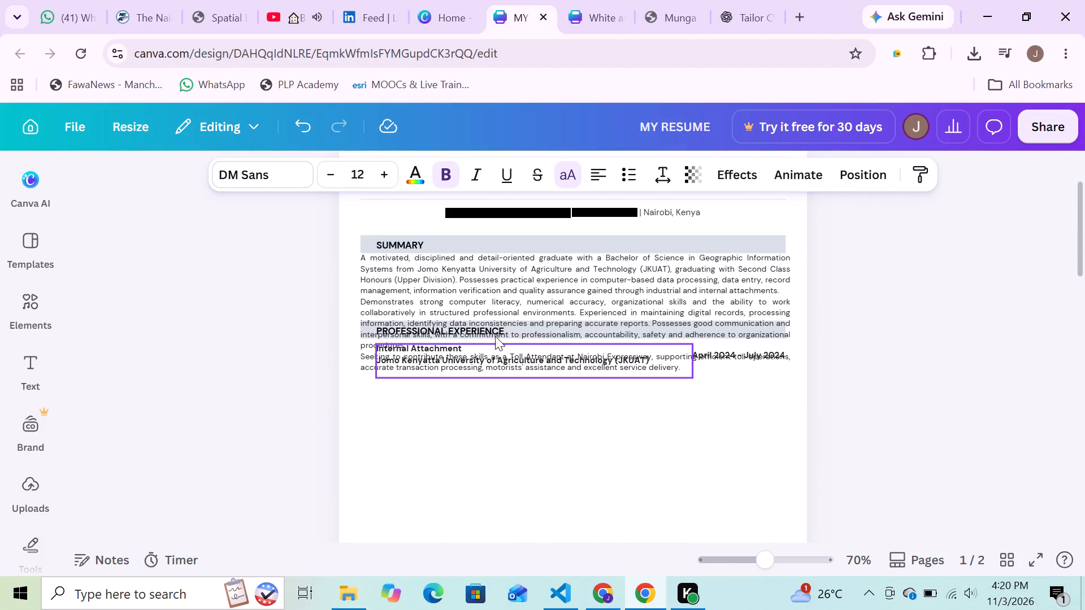
click(488, 289)
drag(489, 291, 488, 211)
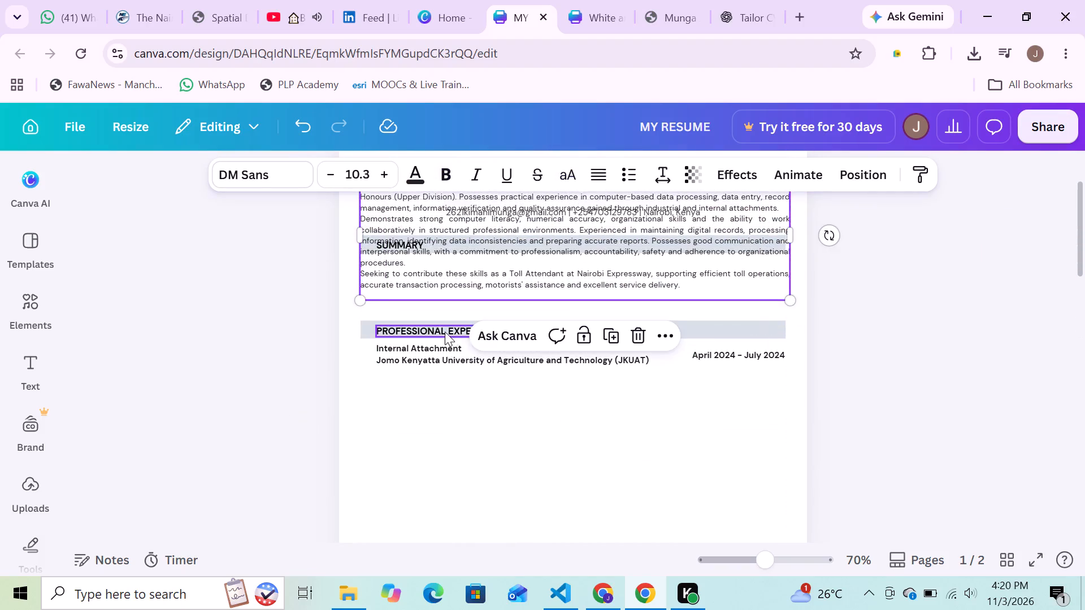
click(442, 332)
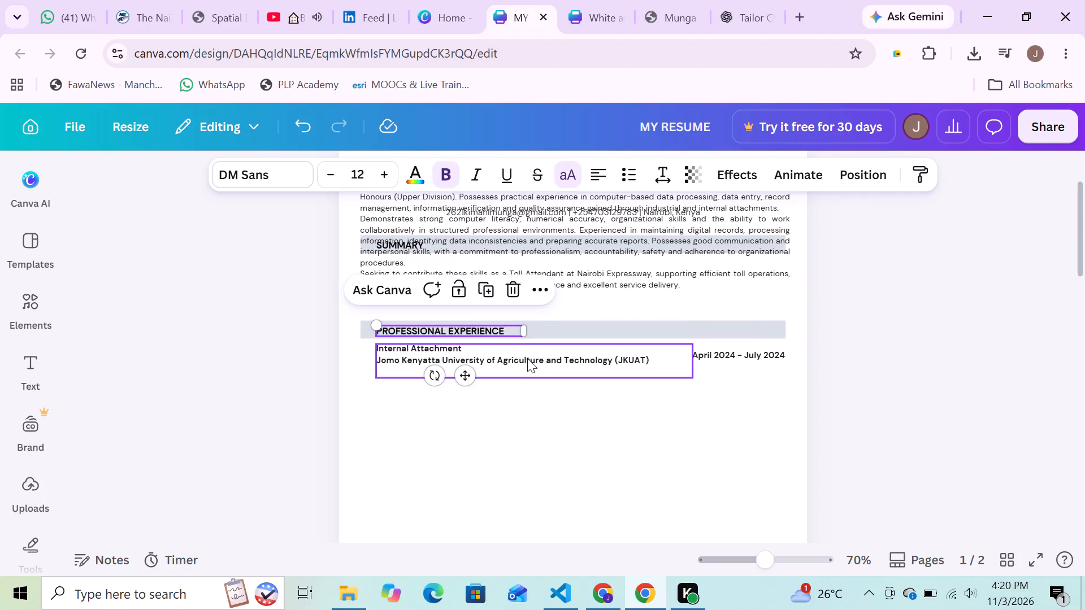
shift+click(527, 358)
shift+click(726, 354)
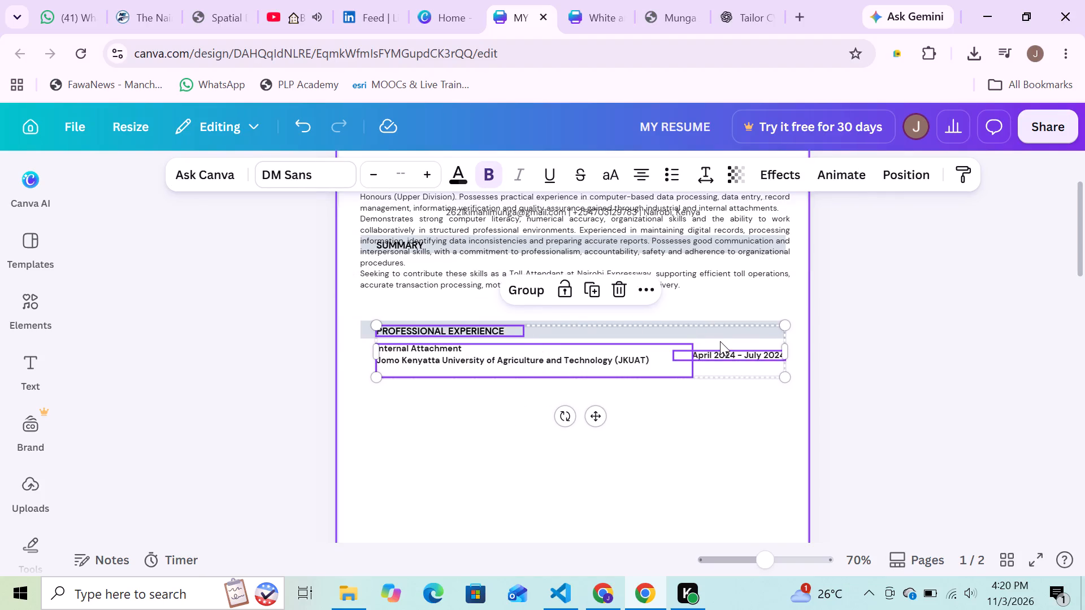
shift+click(719, 335)
shift+drag(641, 332, 631, 516)
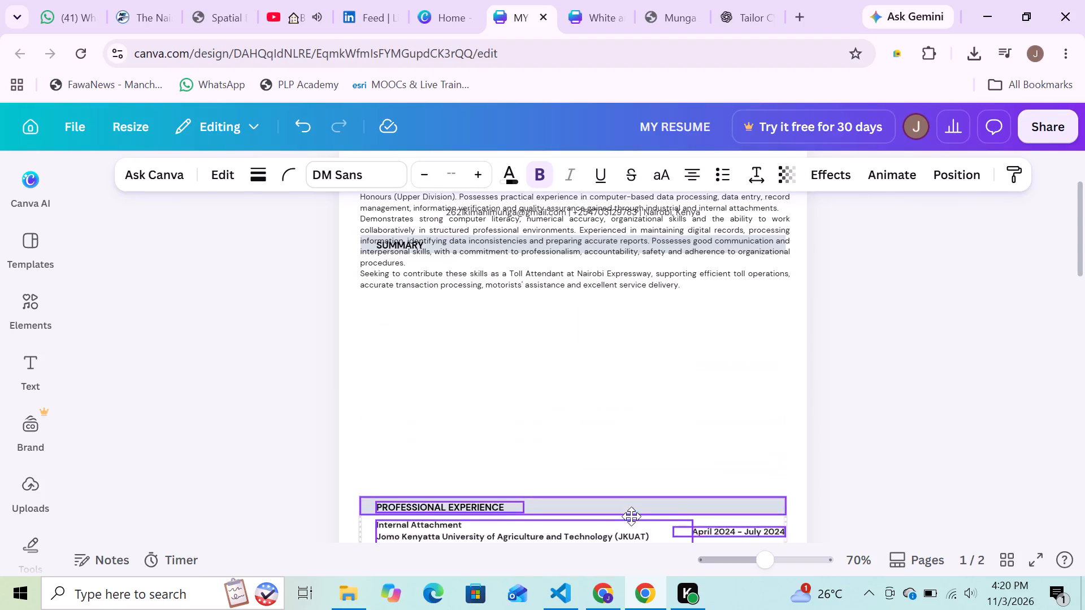
shift+drag(631, 516, 631, 529)
Place the summary paragraph directly beneath the SUMMARY heading bar.
click(510, 243)
drag(505, 229, 506, 334)
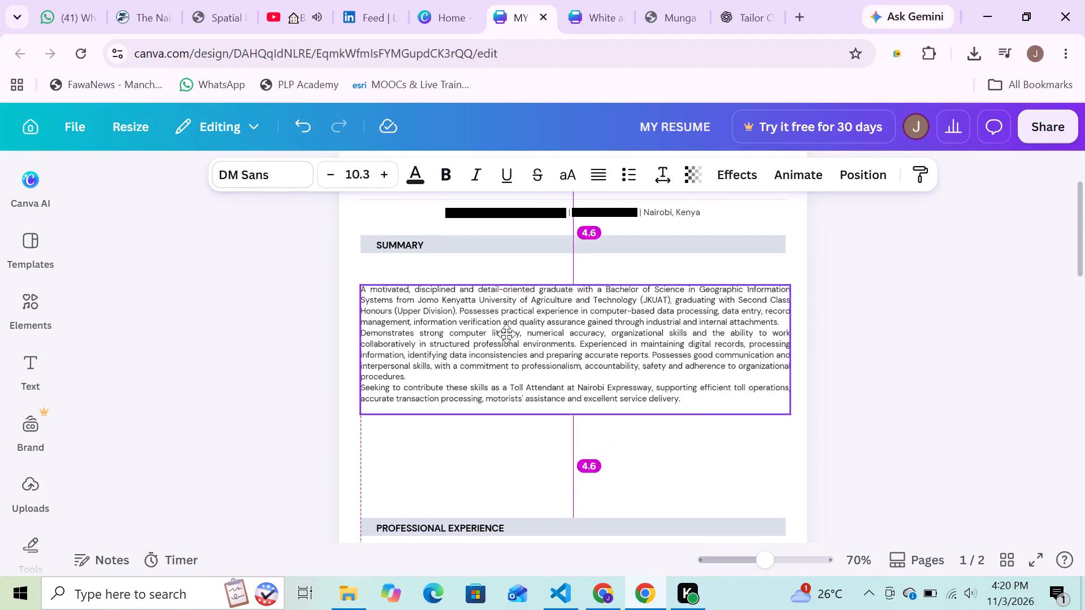
drag(506, 334, 506, 321)
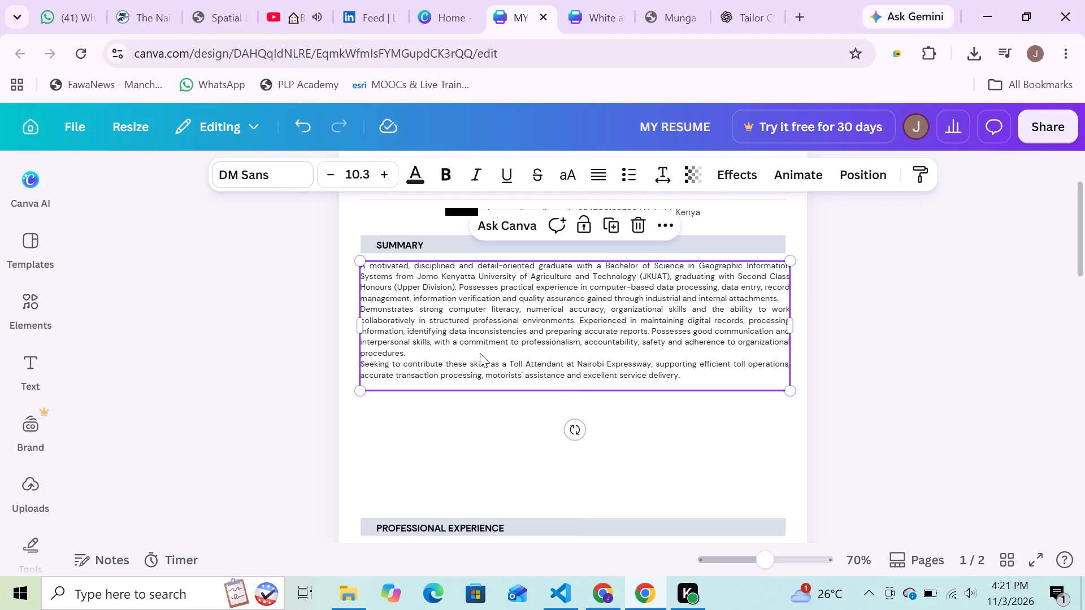
Move the SUMMARY heading, its shaded bar and the summary paragraph together slightly up, closer to the contact line.
scroll(458, 339, up, 1)
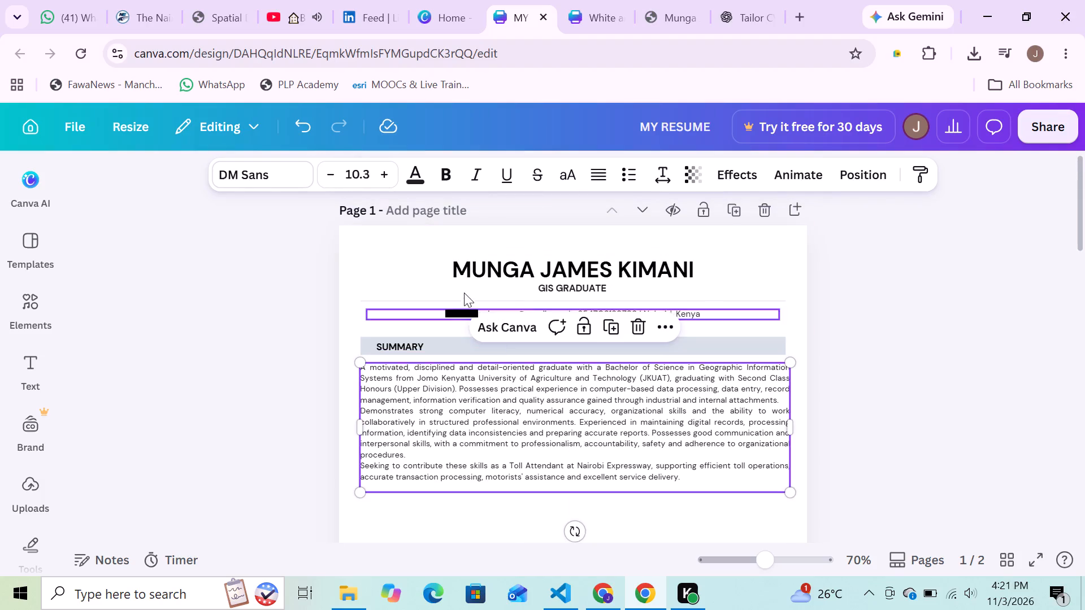
scroll(461, 291, down, 1)
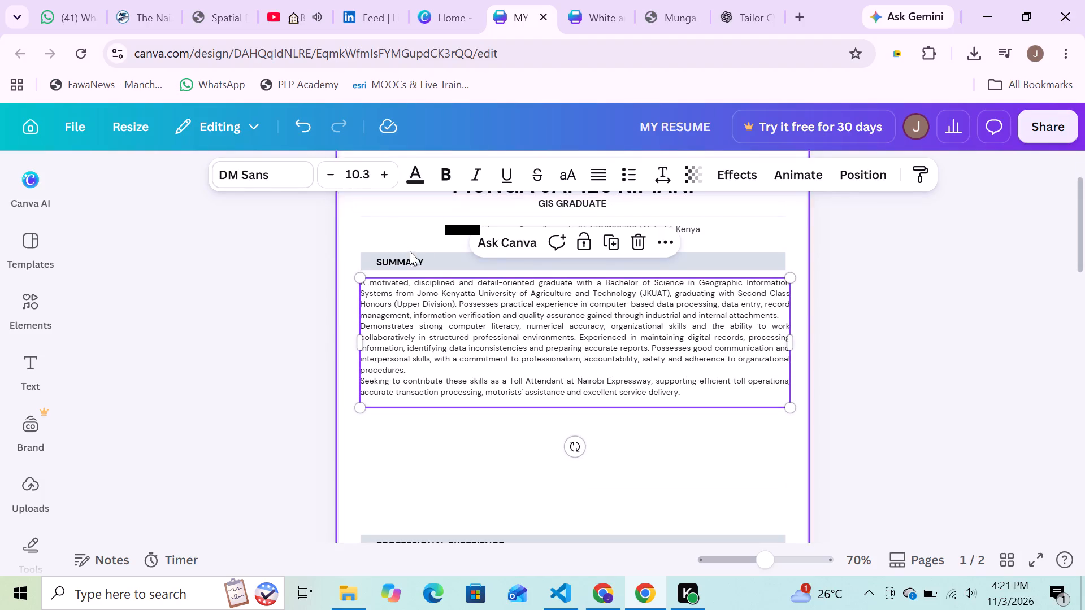
shift+click(409, 262)
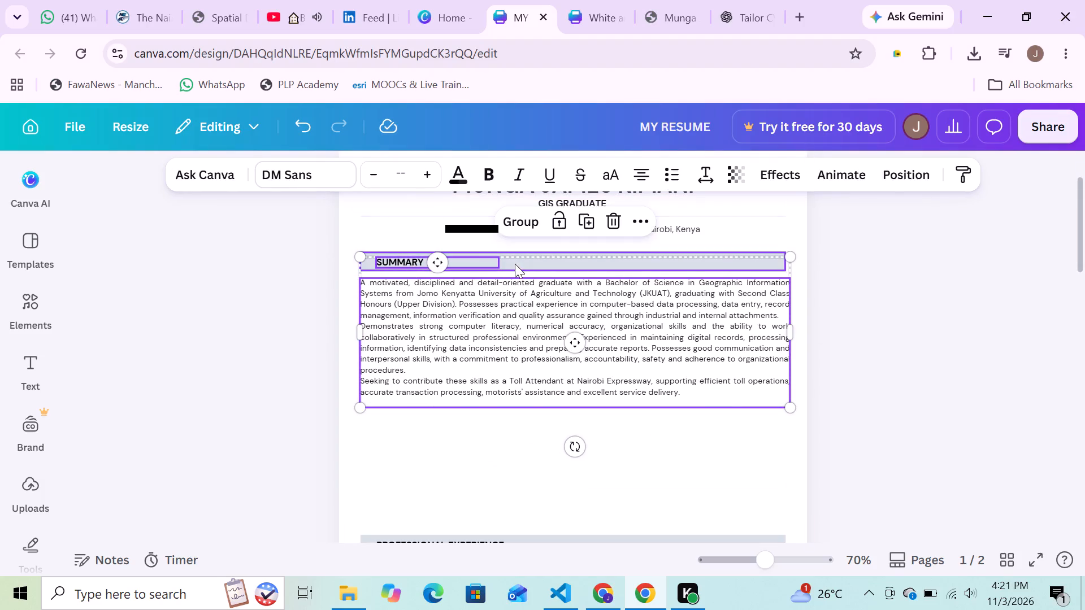
shift+click(515, 264)
shift+drag(515, 263, 510, 255)
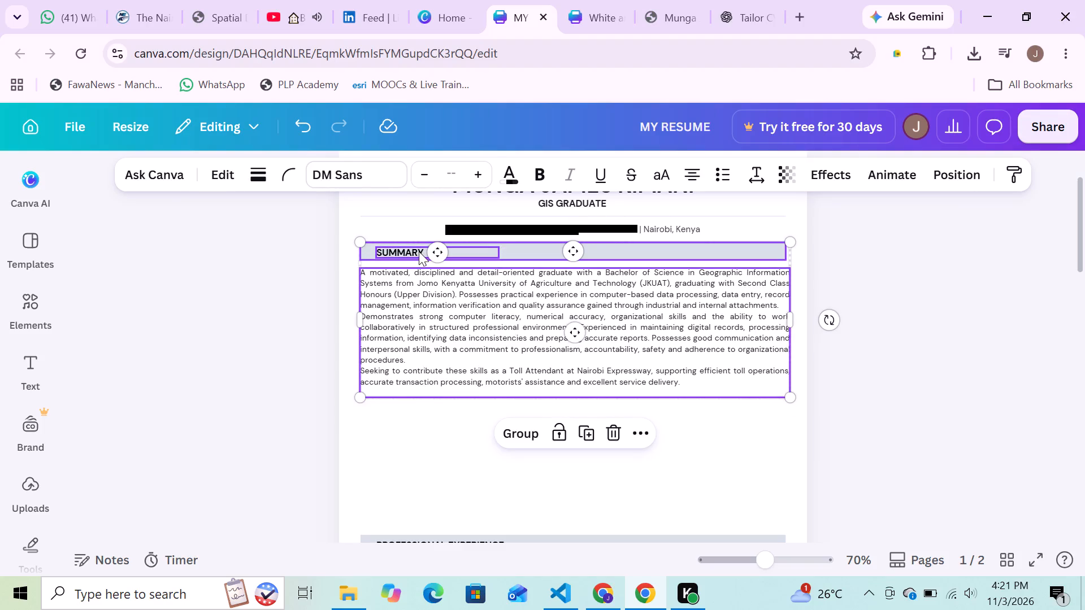
click(407, 247)
click(413, 437)
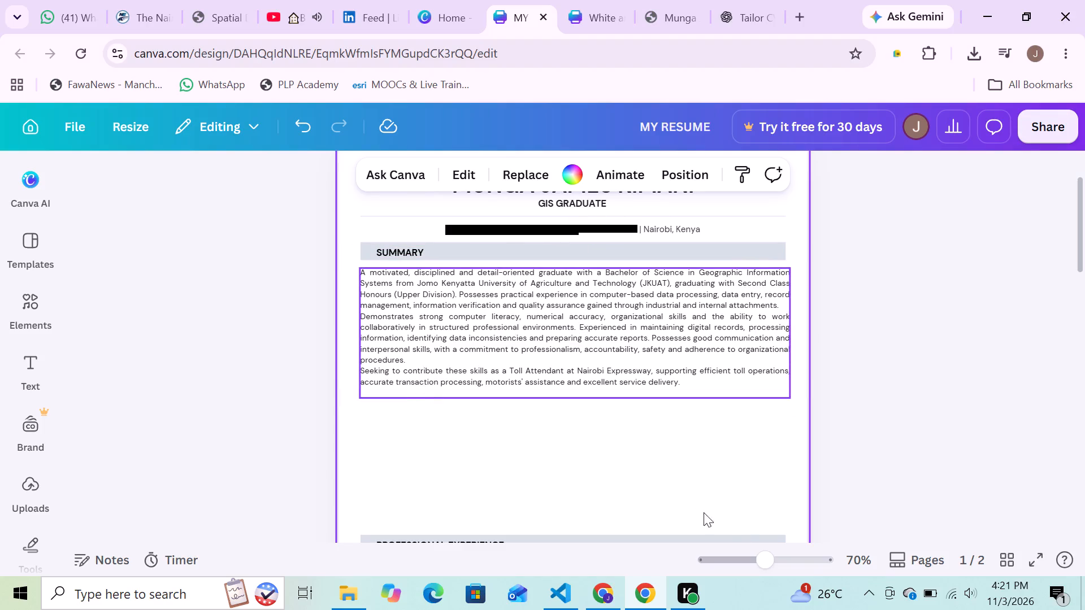
Change the SUMMARY heading on page 1 to read "PROFFESIONAL SUMMARY".
click(787, 563)
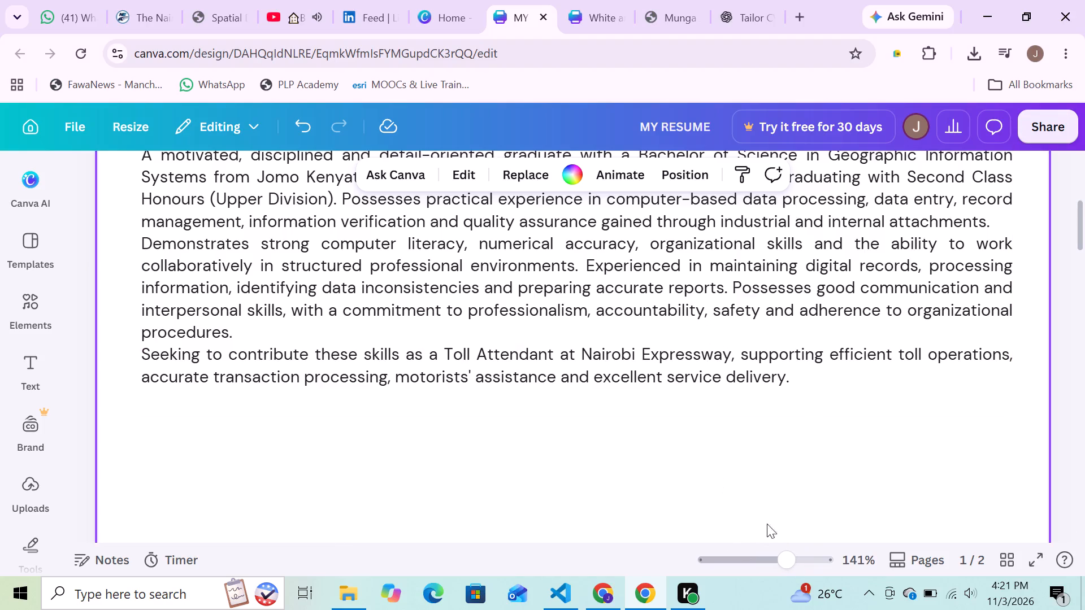
click(774, 563)
scroll(487, 371, up, 1)
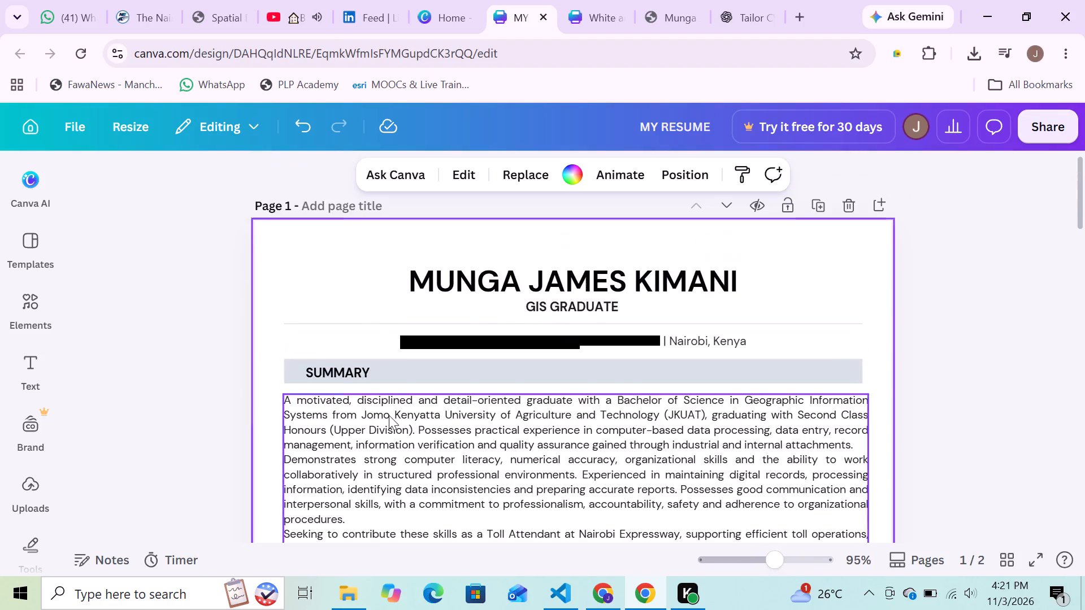
double_click(355, 370)
click(327, 372)
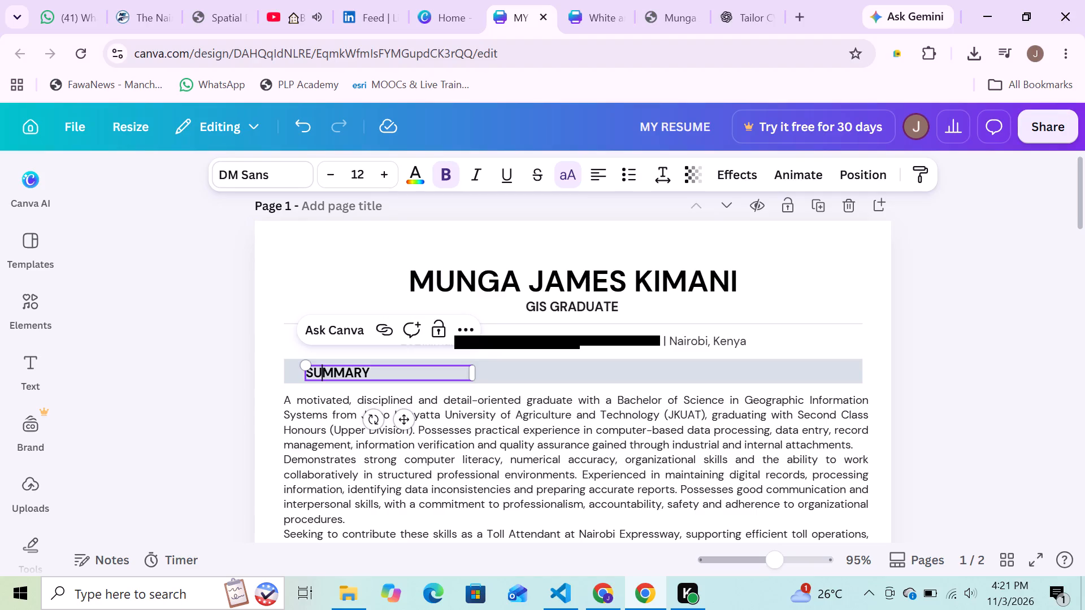
click(322, 372)
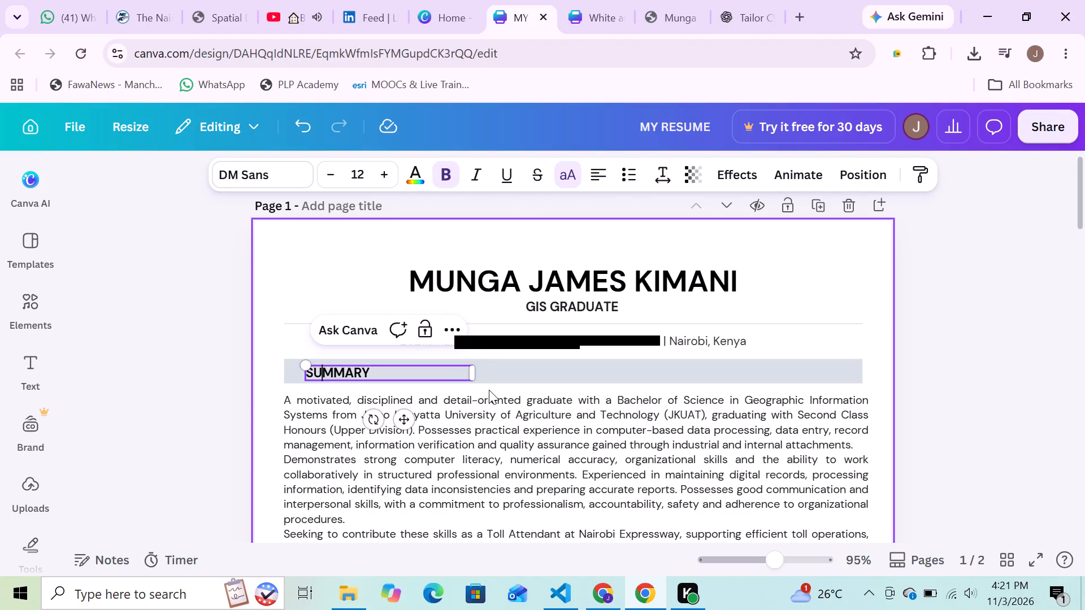
key(Left)
key(Left)
text(PROG)
key(BackSpace)
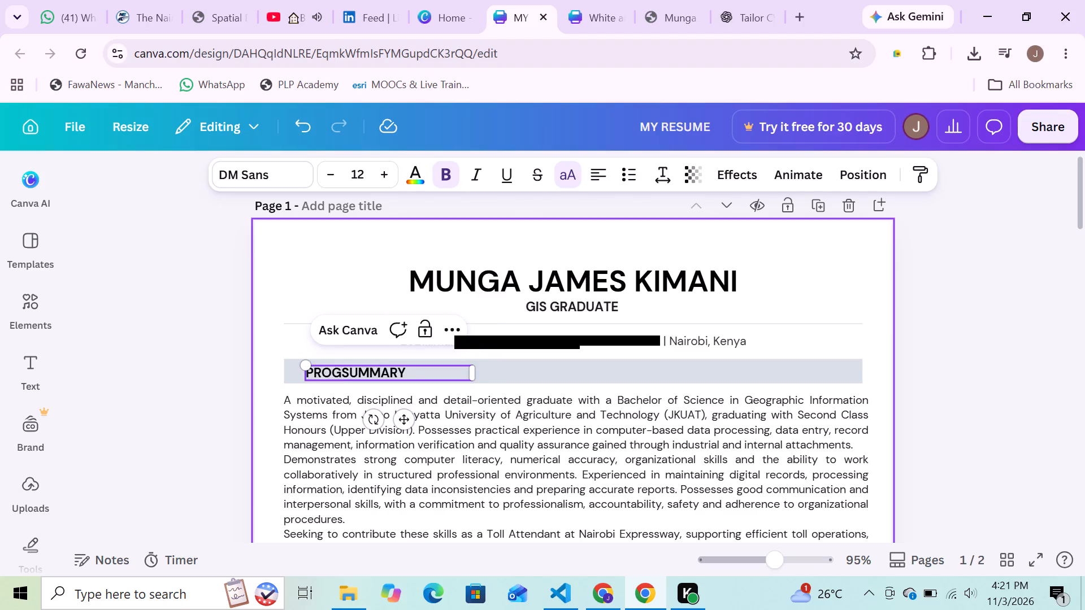
text(FFESIONAL)
key(space)
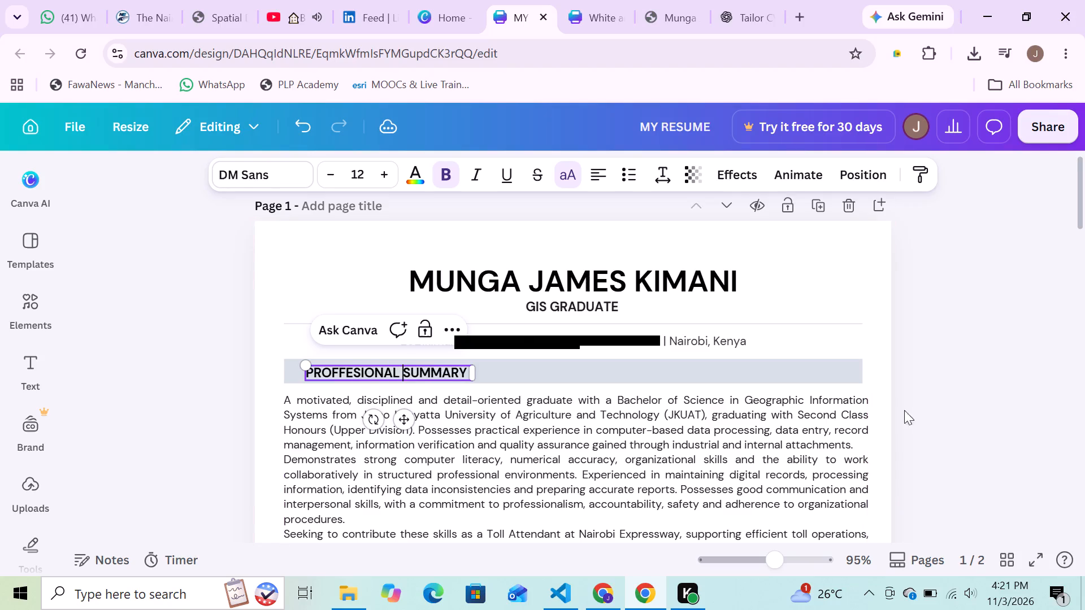
scroll(808, 395, down, 2)
click(649, 330)
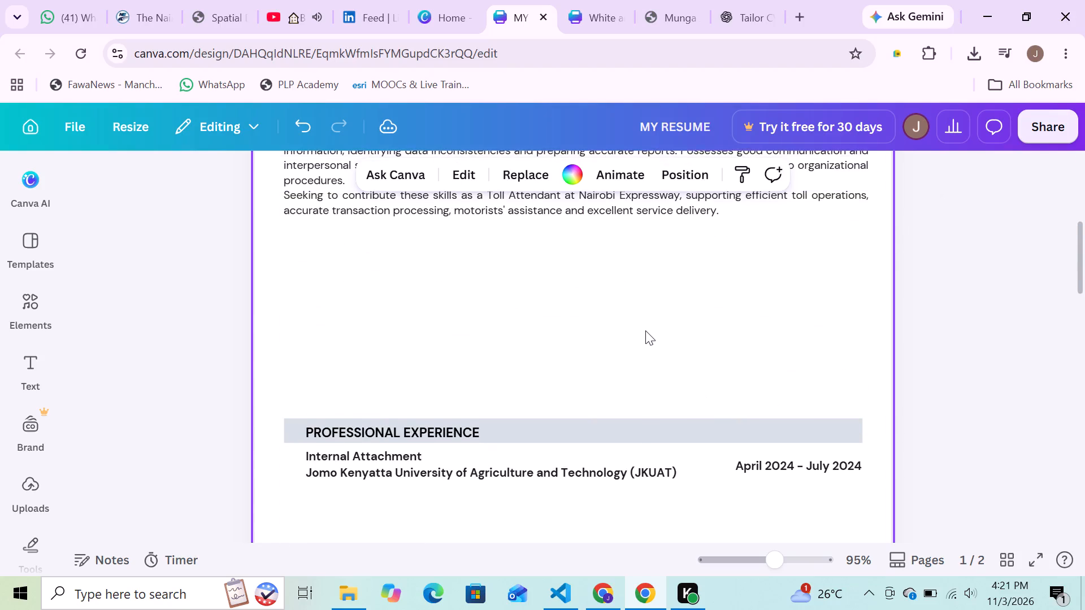
Insert "GIS" before "graduate" in the first sentence of the professional summary paragraph.
scroll(643, 330, up, 3)
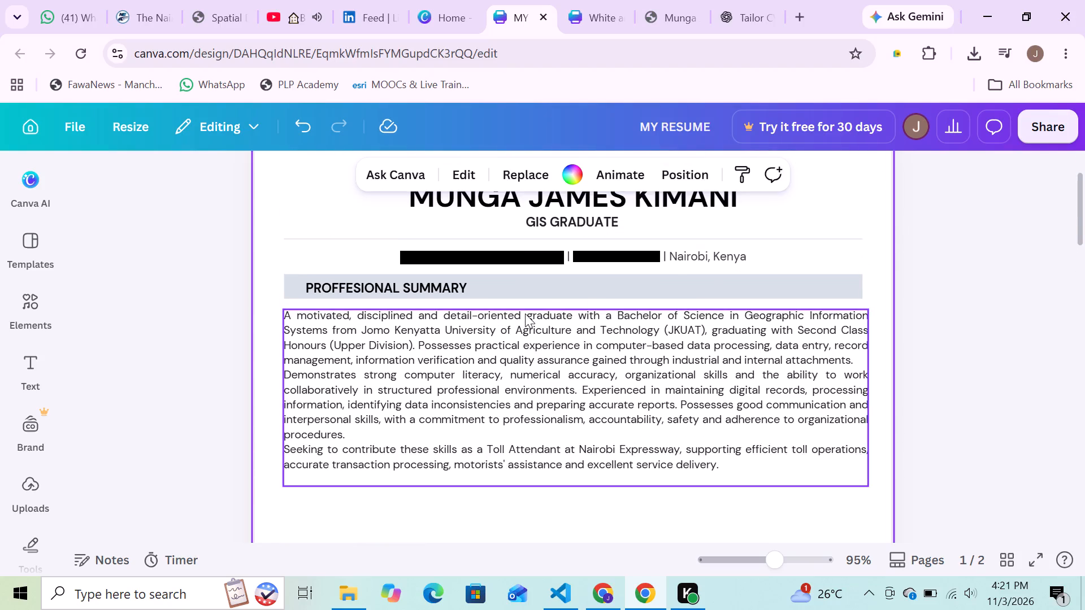
double_click(525, 313)
text(GIS)
key(space)
Delete ", graduating with Second Class Honours (Upper Division)" from the summary paragraph, keeping the full stop after (JKUAT).
scroll(826, 438, down, 1)
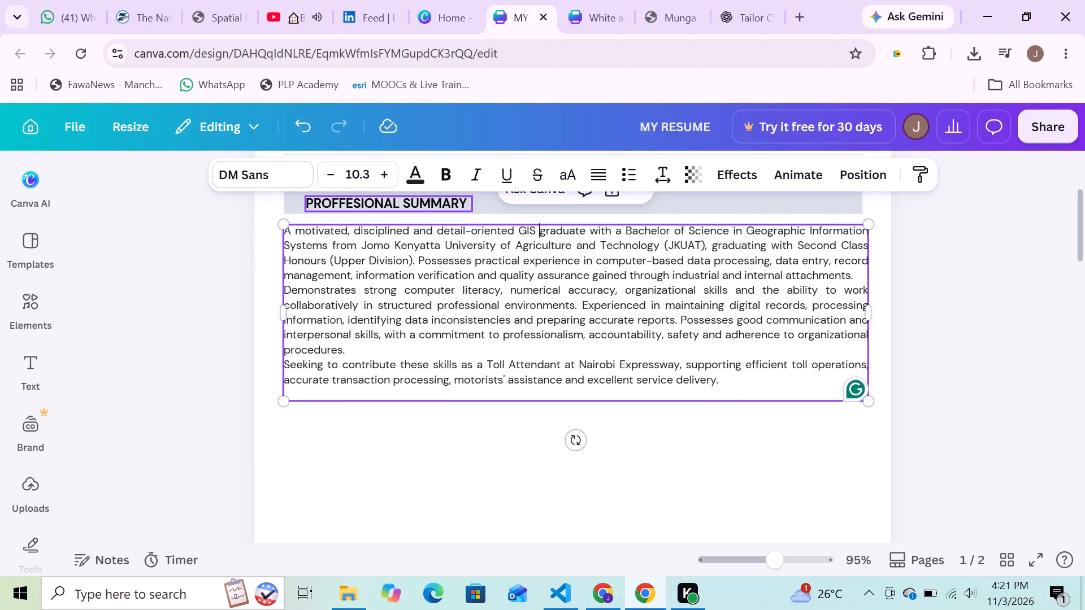
drag(413, 263, 682, 249)
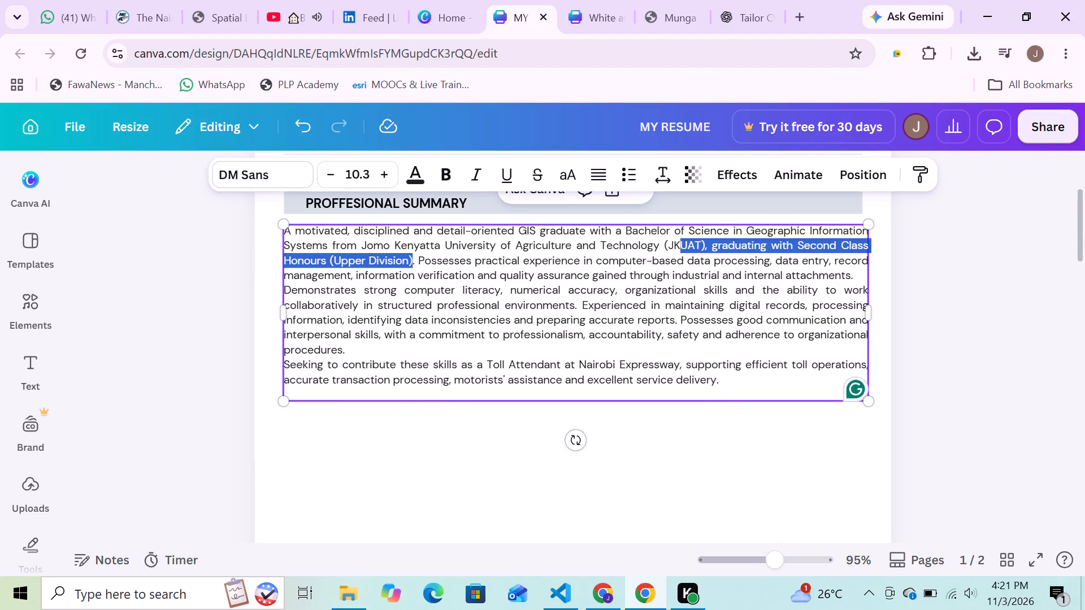
drag(682, 249, 704, 251)
key(BackSpace)
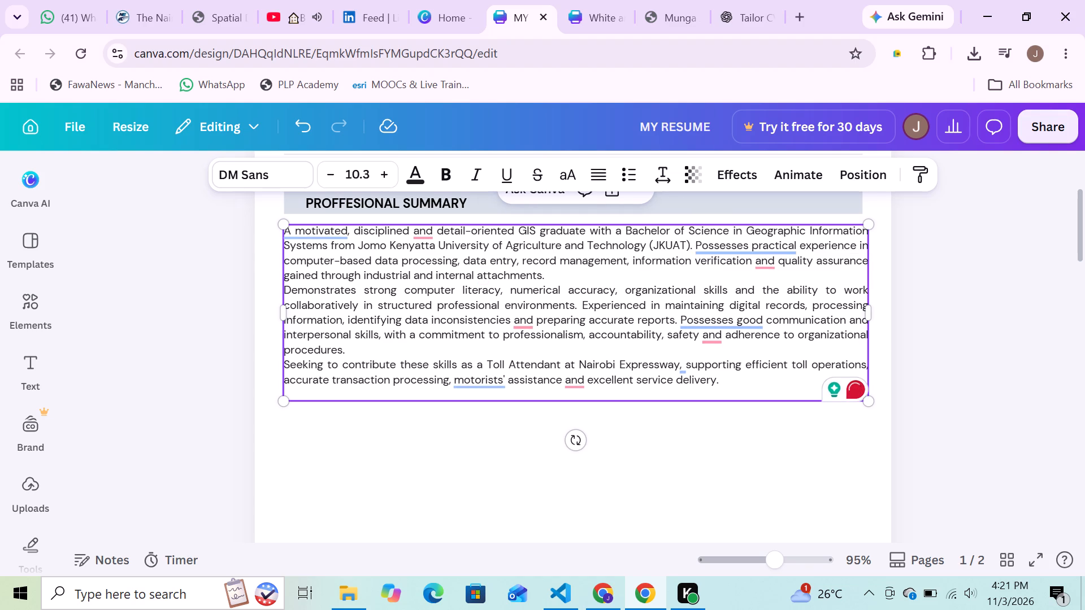
Apply Grammarly's suggestions in the summary: "Practical experience", "Strong communication", and commas before "and" after verification, inconsistencies and safety.
click(756, 347)
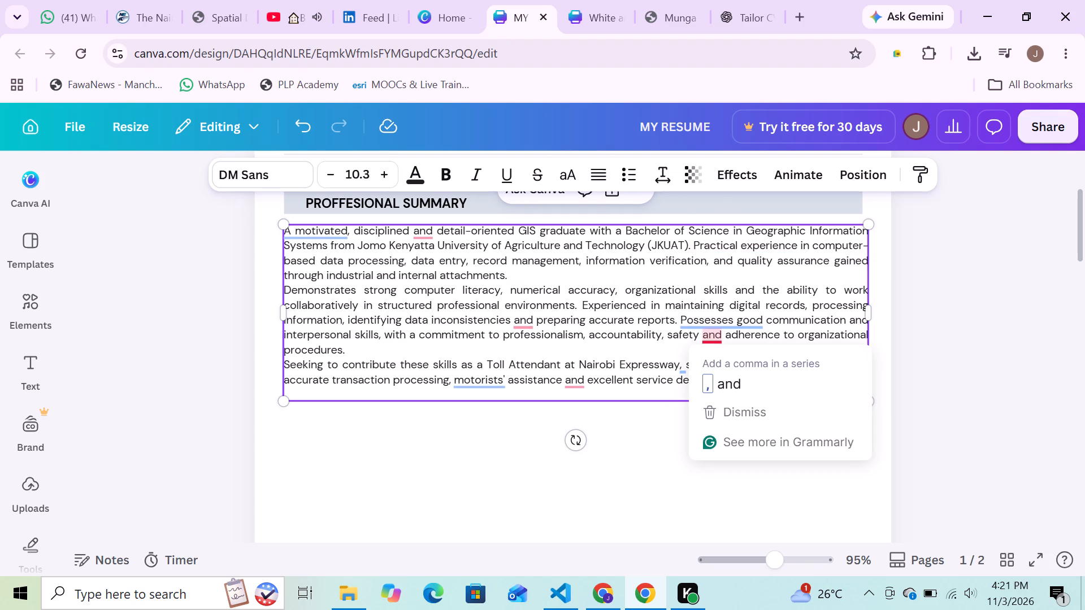
click(730, 415)
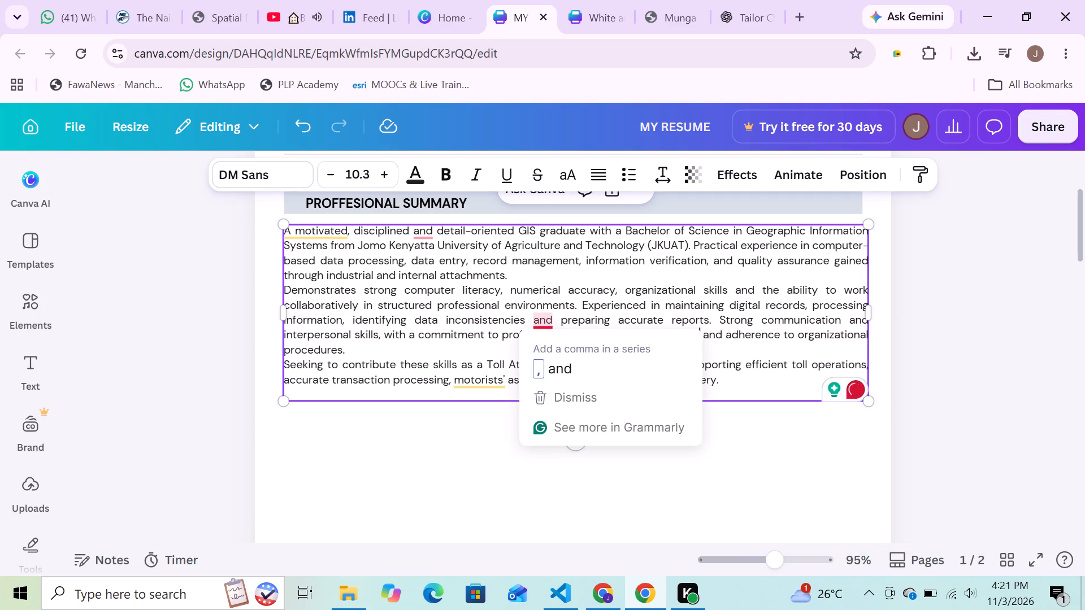
click(561, 377)
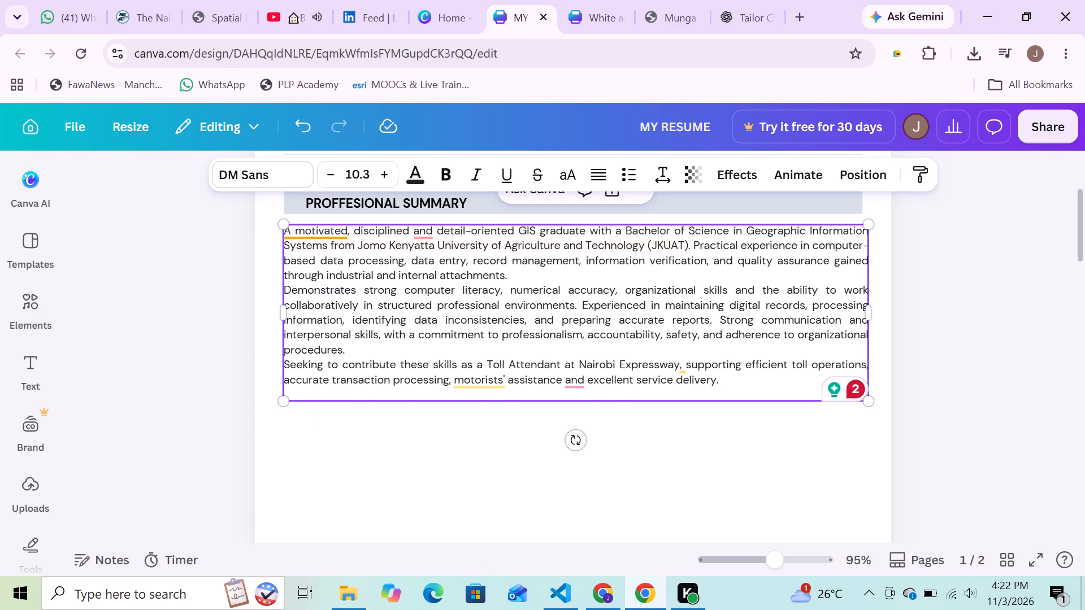
click(716, 468)
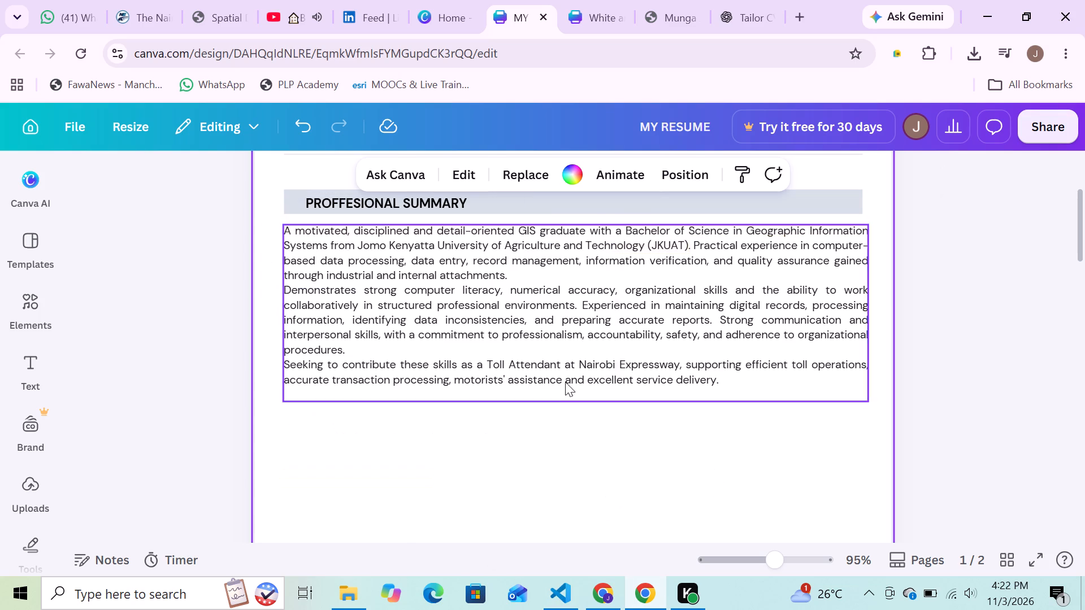
Move the PROFESSIONAL EXPERIENCE heading together with its shaded bar up to just below the summary paragraph.
scroll(565, 382, down, 2)
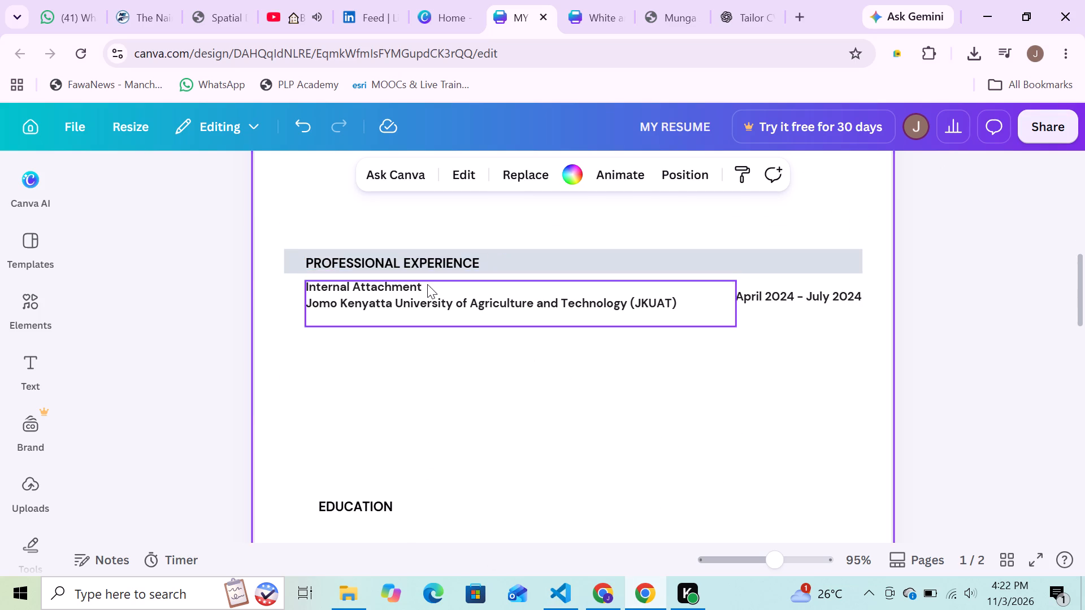
scroll(427, 284, up, 1)
click(386, 438)
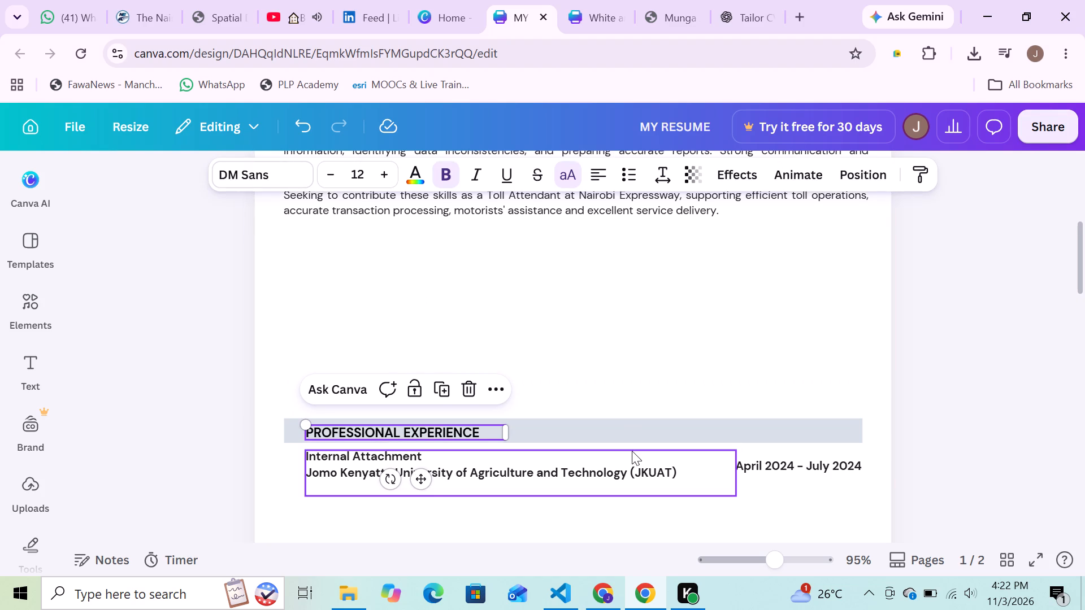
shift+click(620, 441)
drag(553, 432, 550, 296)
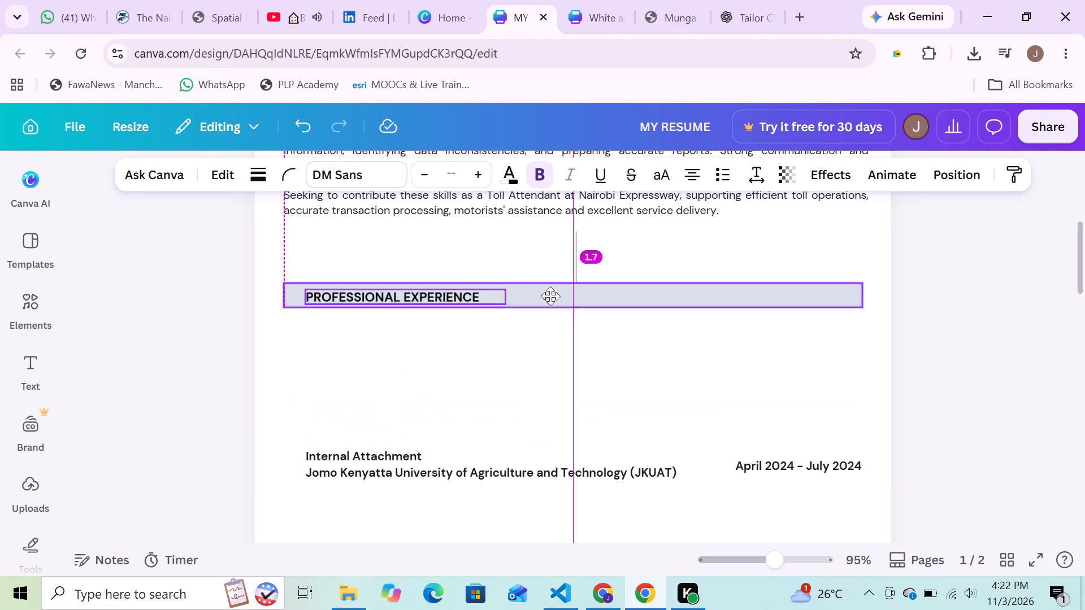
drag(550, 296, 554, 257)
scroll(483, 378, down, 1)
click(392, 390)
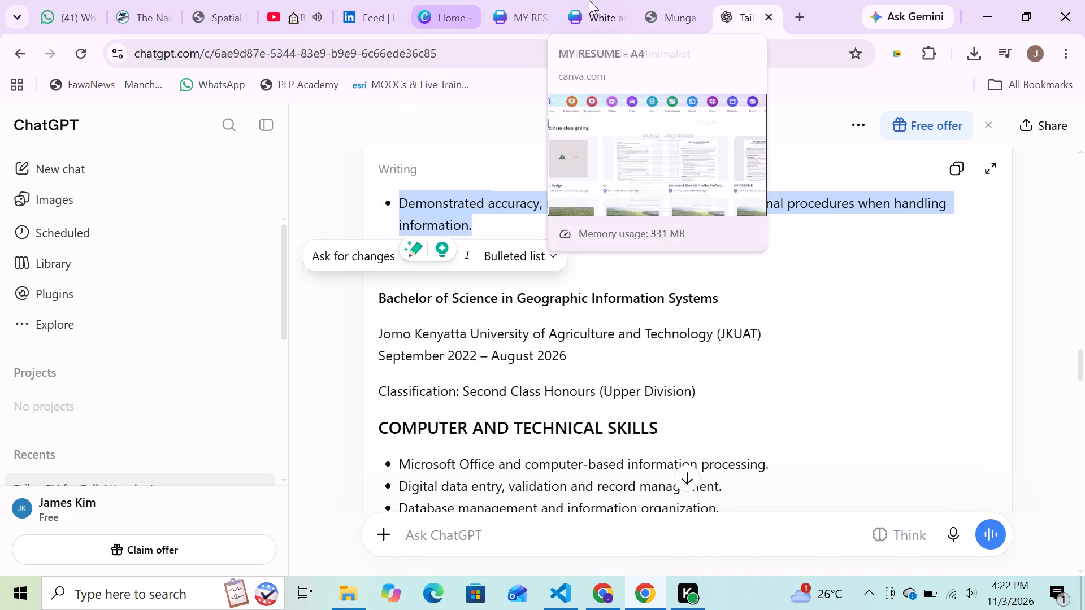
Back in the Canva resume, move the spatial-data bullet list from the bottom of page 1 up beneath the Internal Attachment title.
click(532, 0)
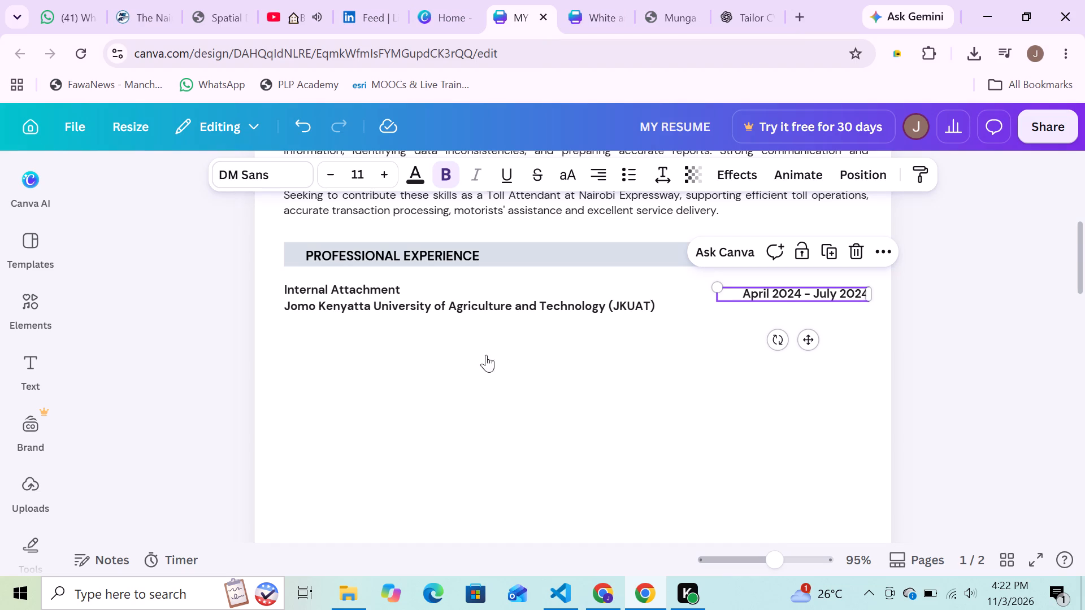
scroll(523, 356, down, 4)
click(494, 398)
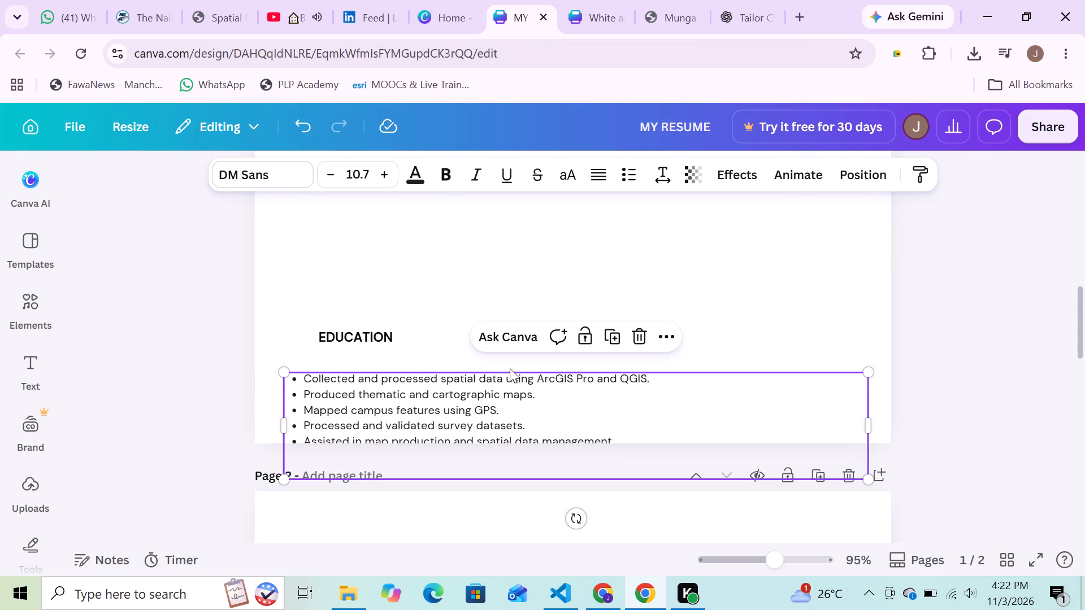
drag(491, 406, 497, 238)
scroll(510, 404, up, 2)
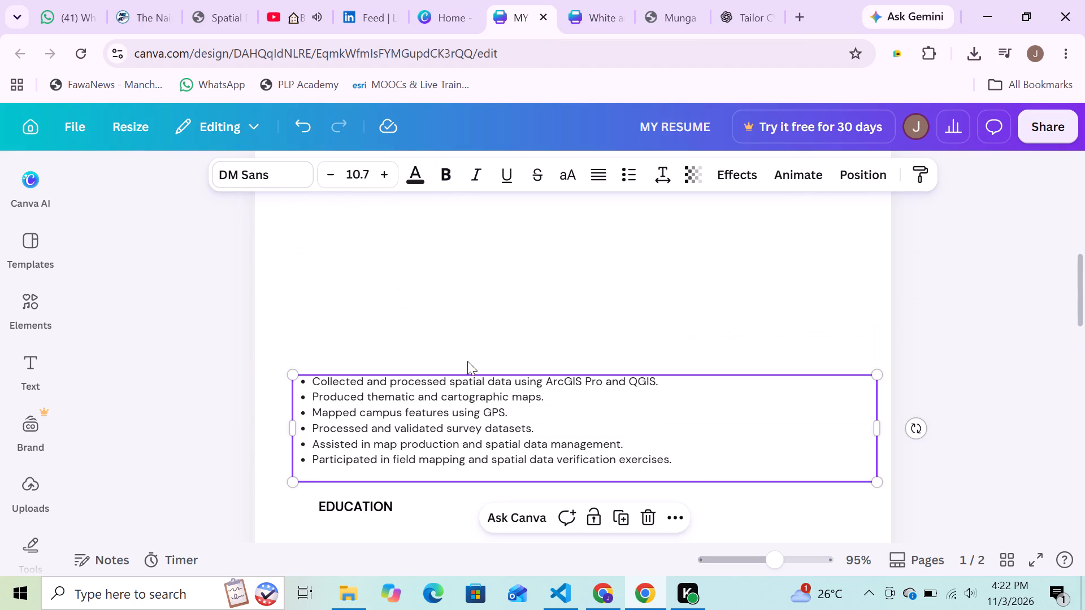
scroll(464, 349, up, 2)
scroll(465, 356, down, 1)
drag(462, 486, 451, 346)
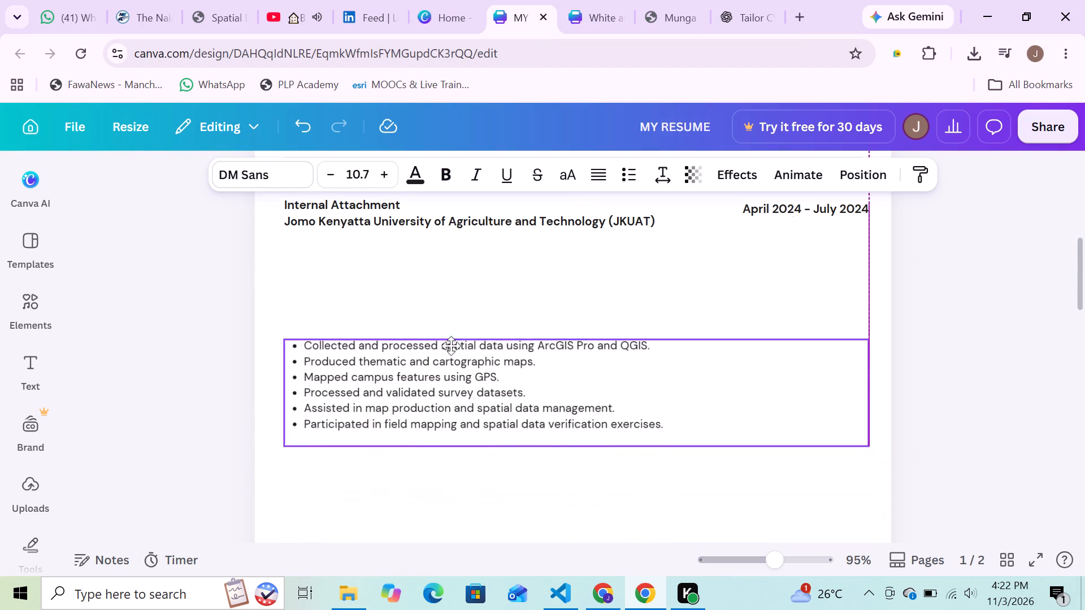
drag(451, 346, 454, 275)
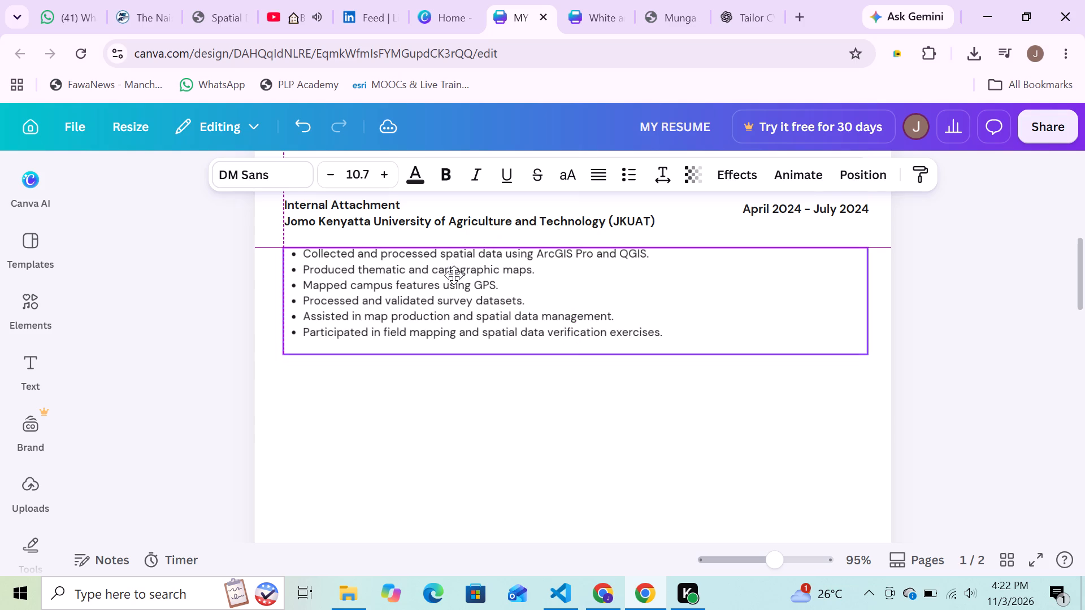
drag(454, 275, 454, 272)
Replace all the text of the Internal Attachment bullet list with the copied JKUAT responsibilities.
double_click(454, 319)
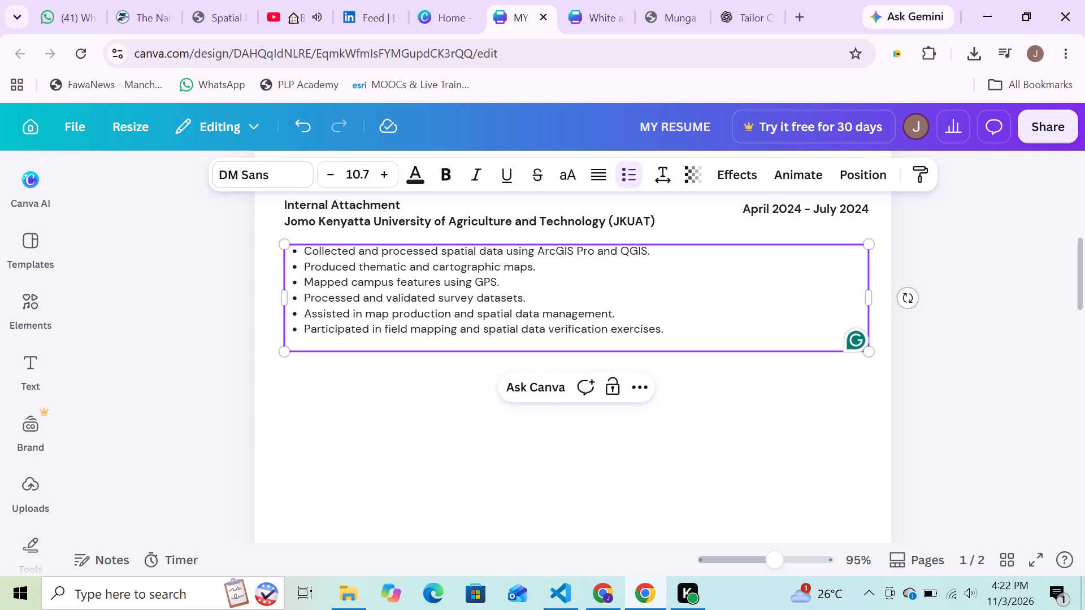
key(ctrl+a)
key(ctrl+v)
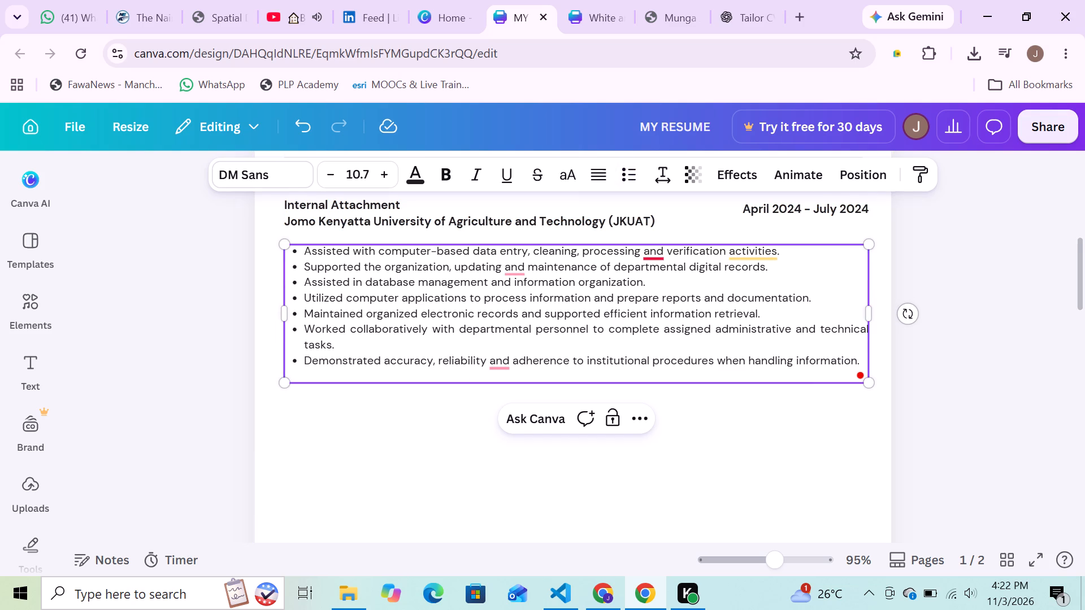
Apply Grammarly's comma suggestions in the new bullets, before "and" after processing, updating and reliability.
click(693, 301)
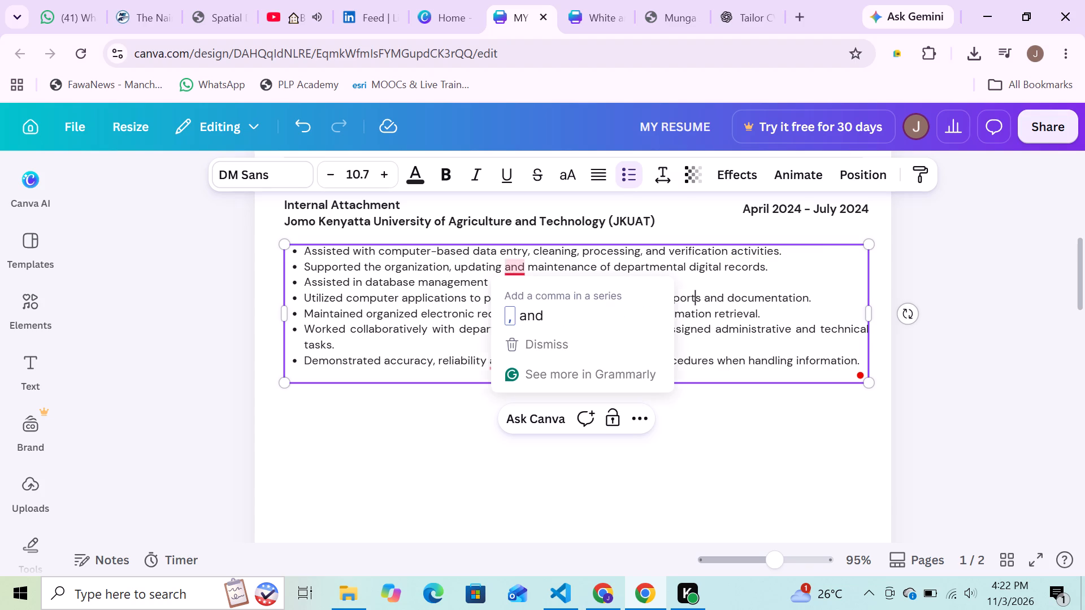
click(524, 308)
click(512, 407)
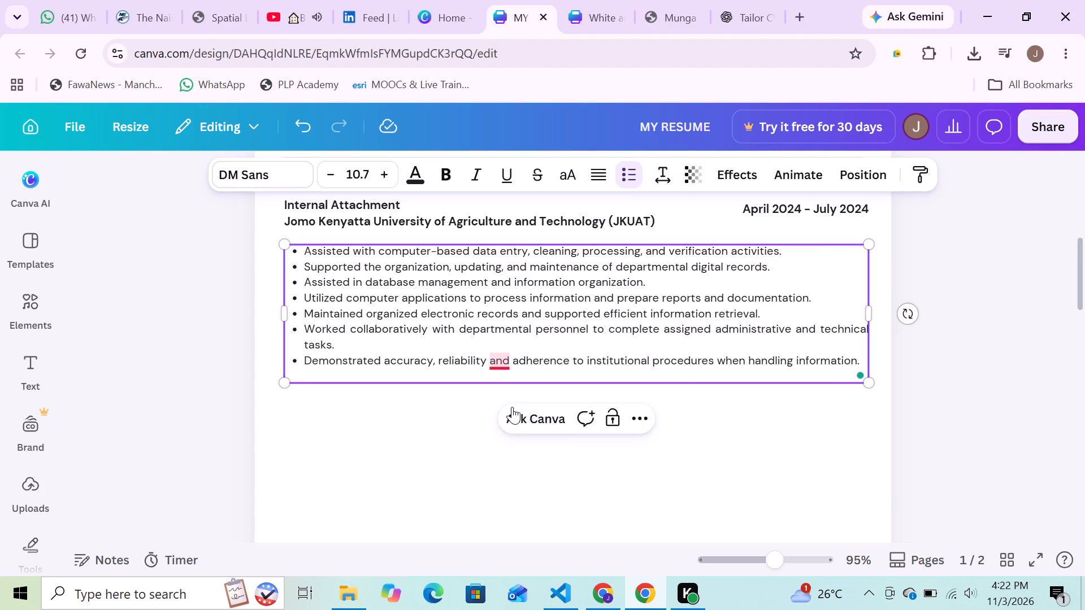
Duplicate the Internal Attachment title, its dates and its bullet list together.
scroll(720, 454, up, 1)
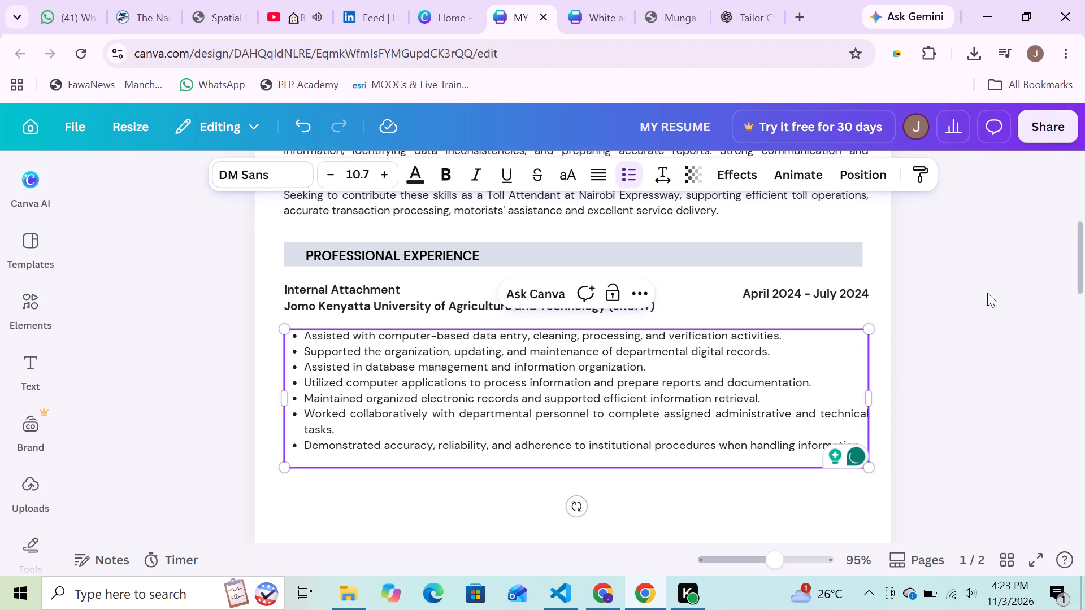
click(351, 287)
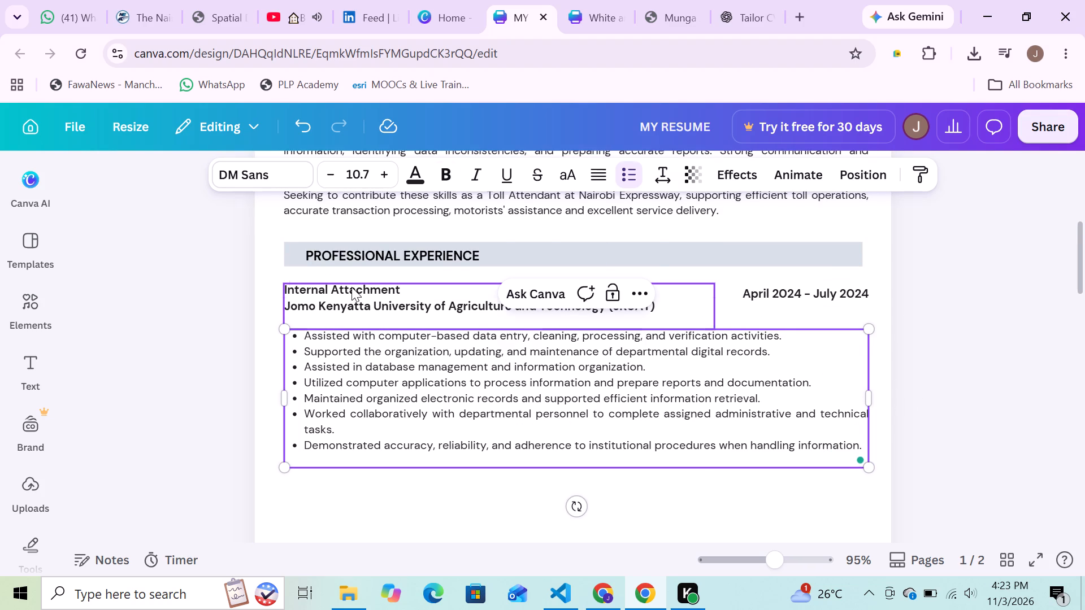
ctrl+click(826, 289)
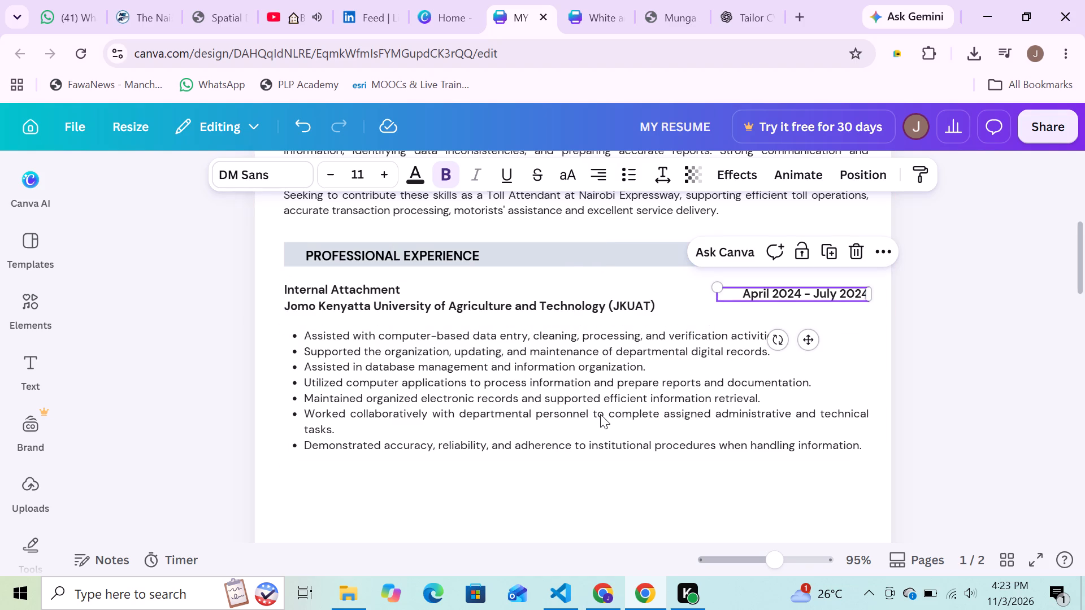
shift+click(600, 414)
shift+click(331, 307)
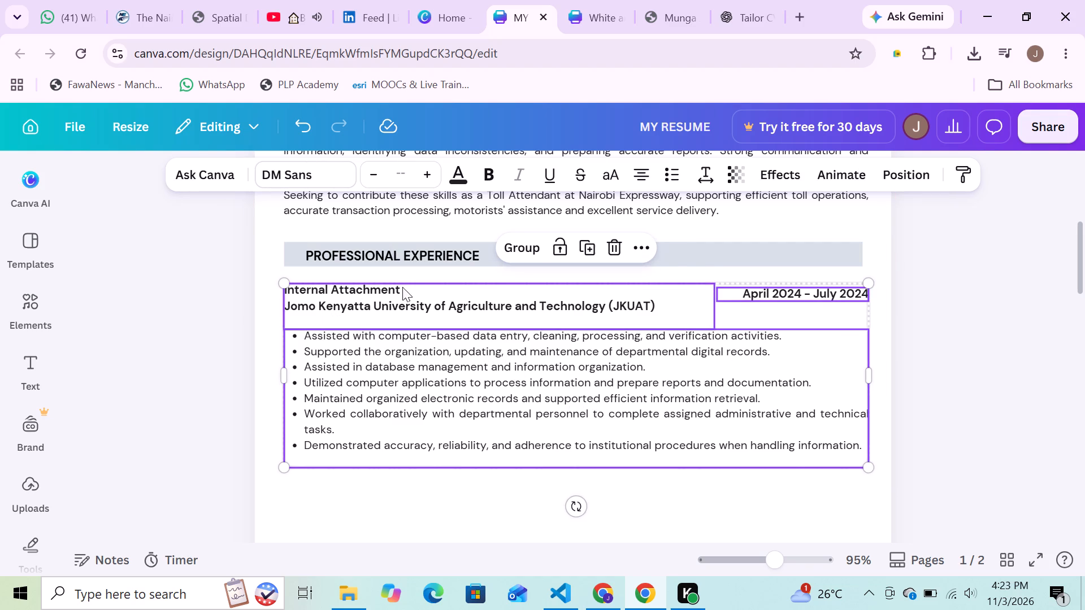
click(587, 249)
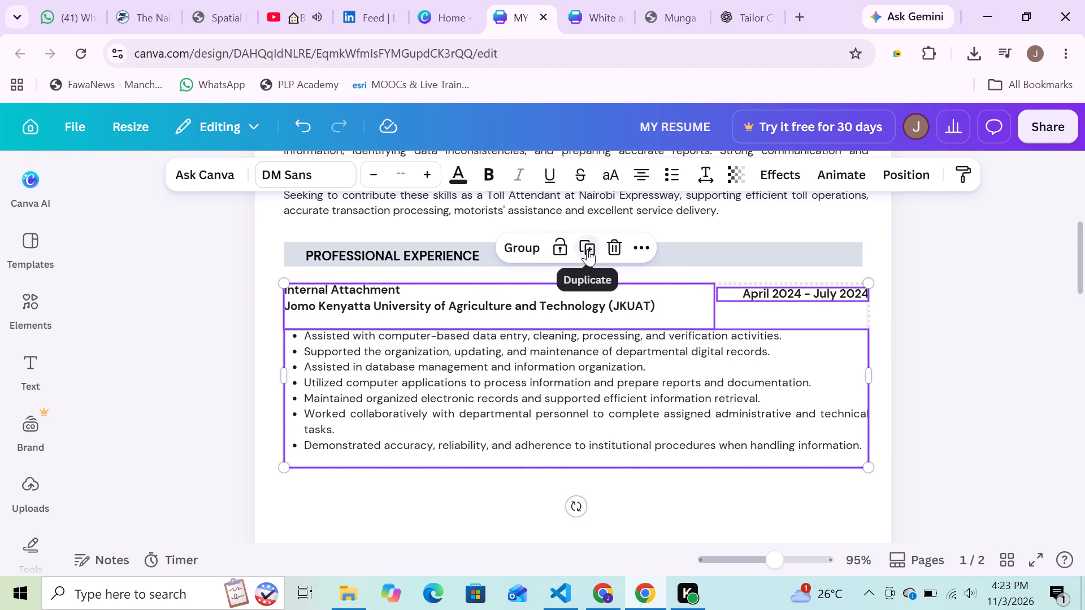
Move the duplicated Internal Attachment entry directly beneath the original bullet list, aligned with the original entry's margins.
scroll(986, 307, down, 1)
drag(598, 318, 572, 480)
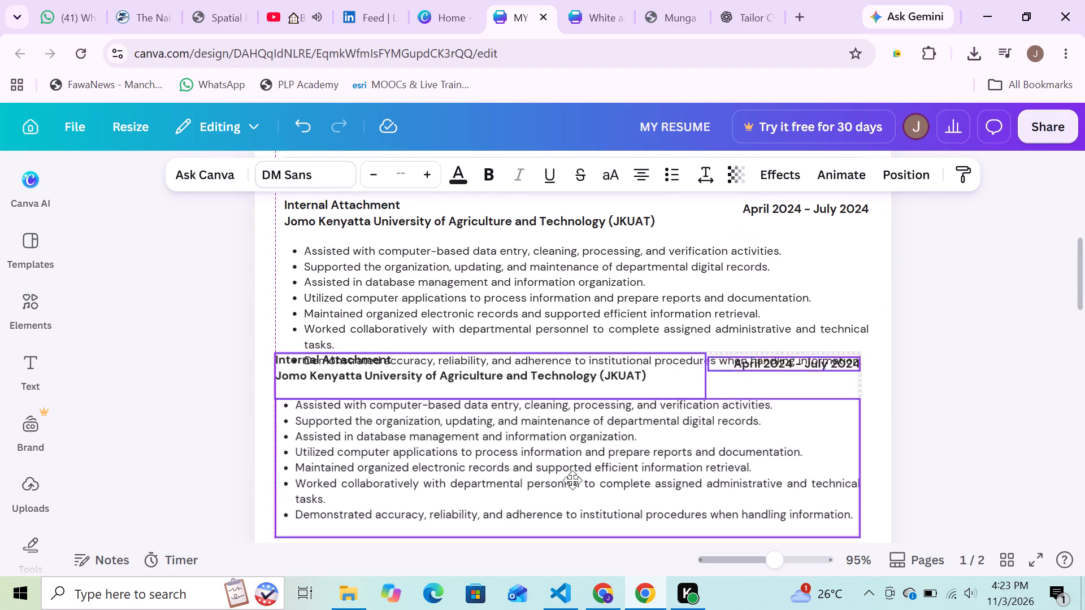
drag(572, 480, 585, 495)
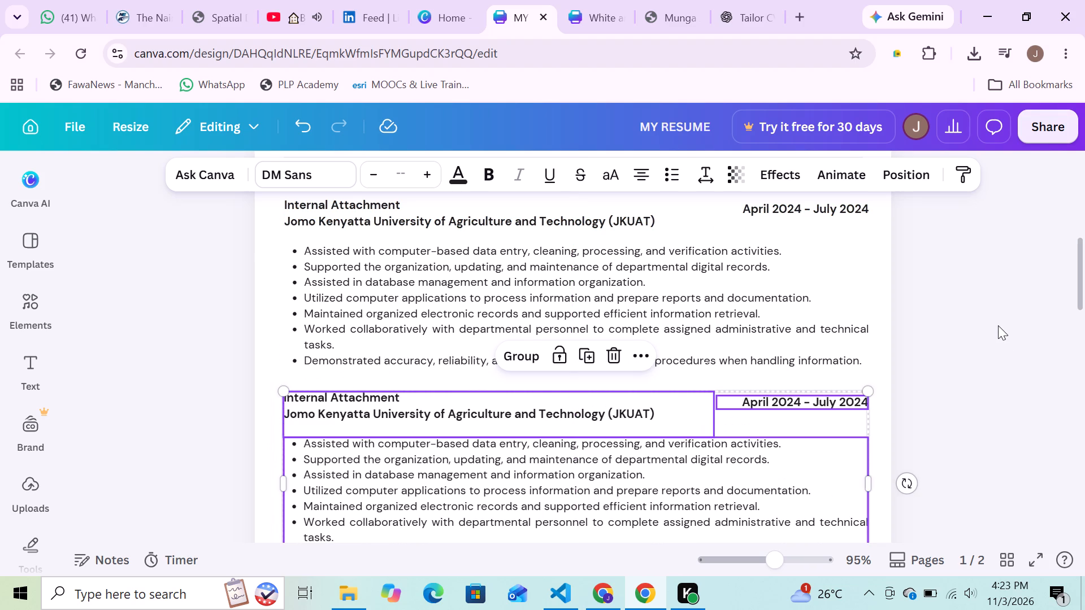
click(998, 325)
Replace the job title in the duplicated entry with "GIS Intern".
scroll(952, 272, down, 1)
double_click(401, 317)
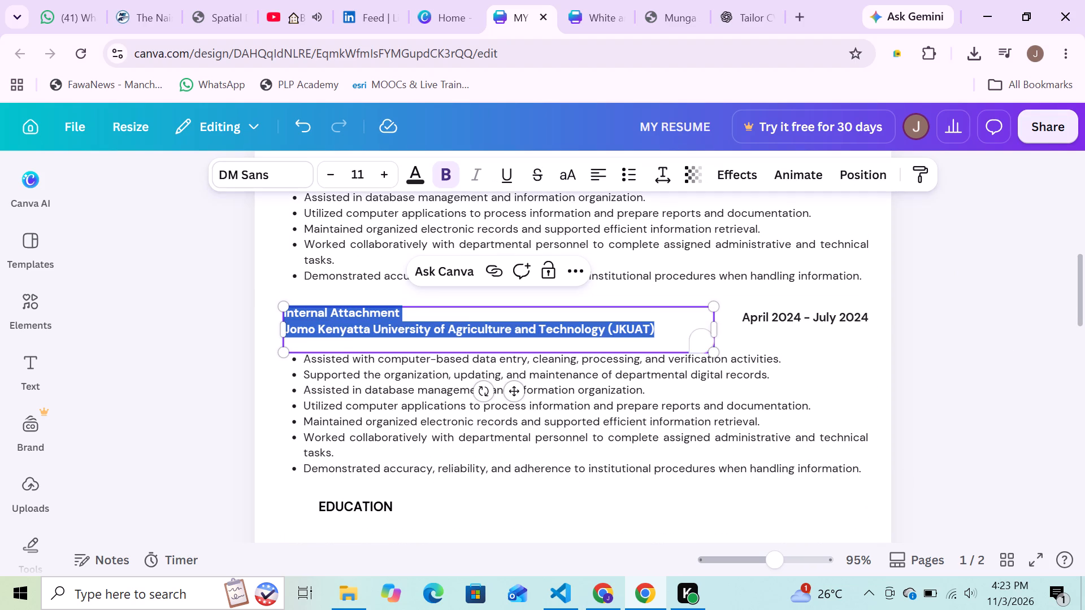
click(406, 316)
key(BackSpace)
key(BackSpace)
key(BackSpace)
key(BackSpace)
key(BackSpace)
key(BackSpace)
key(BackSpace)
key(BackSpace)
key(BackSpace)
key(BackSpace)
key(BackSpace)
key(BackSpace)
key(BackSpace)
key(BackSpace)
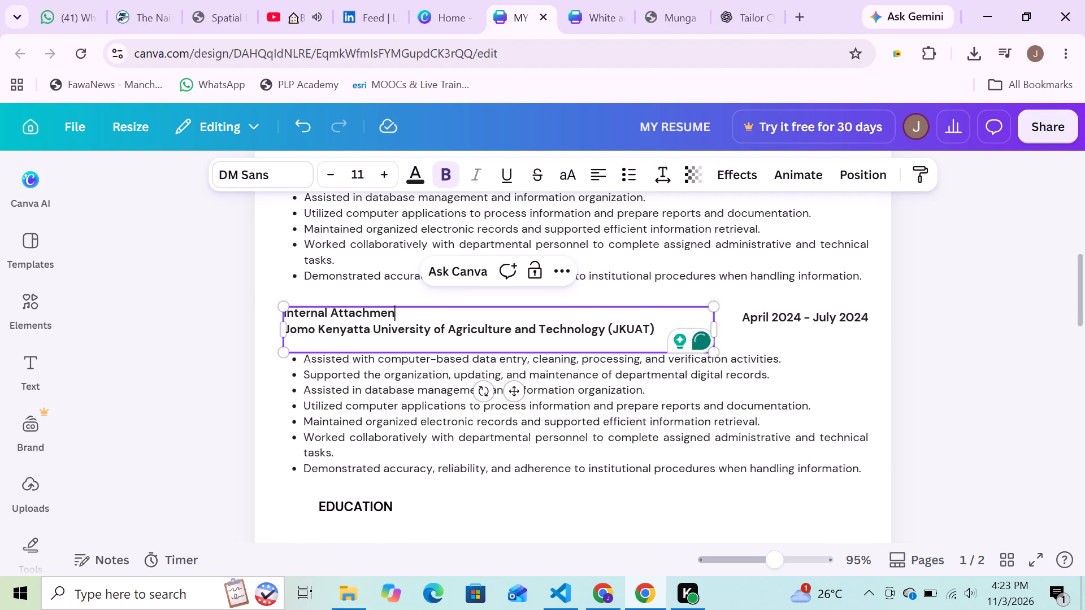
key(BackSpace)
key(BackSpace)
key(BackSpace)
key(BackSpace)
key(BackSpace)
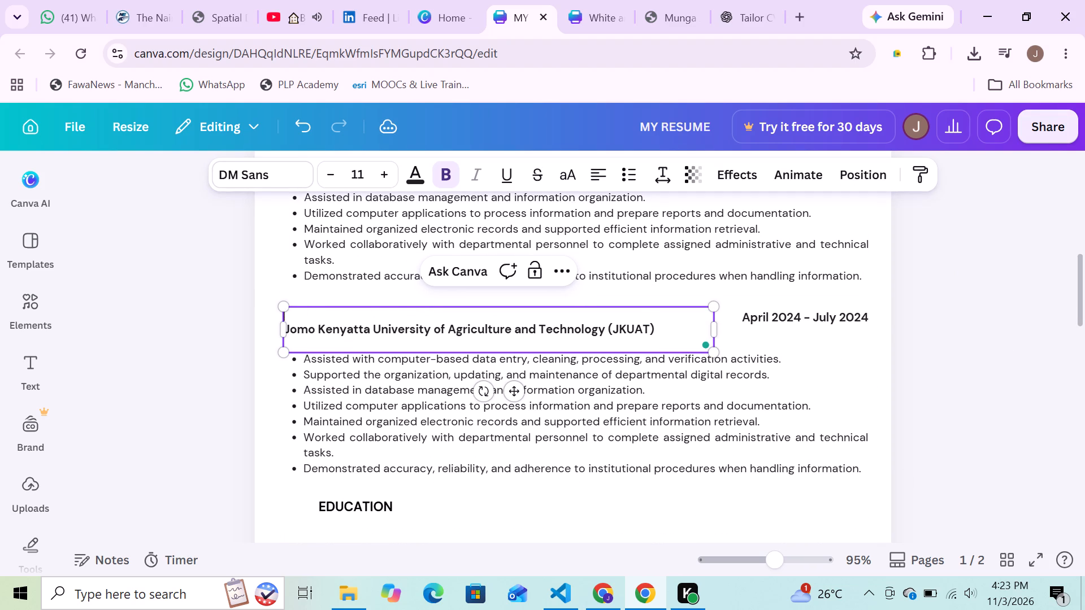
text(GIS)
key(space)
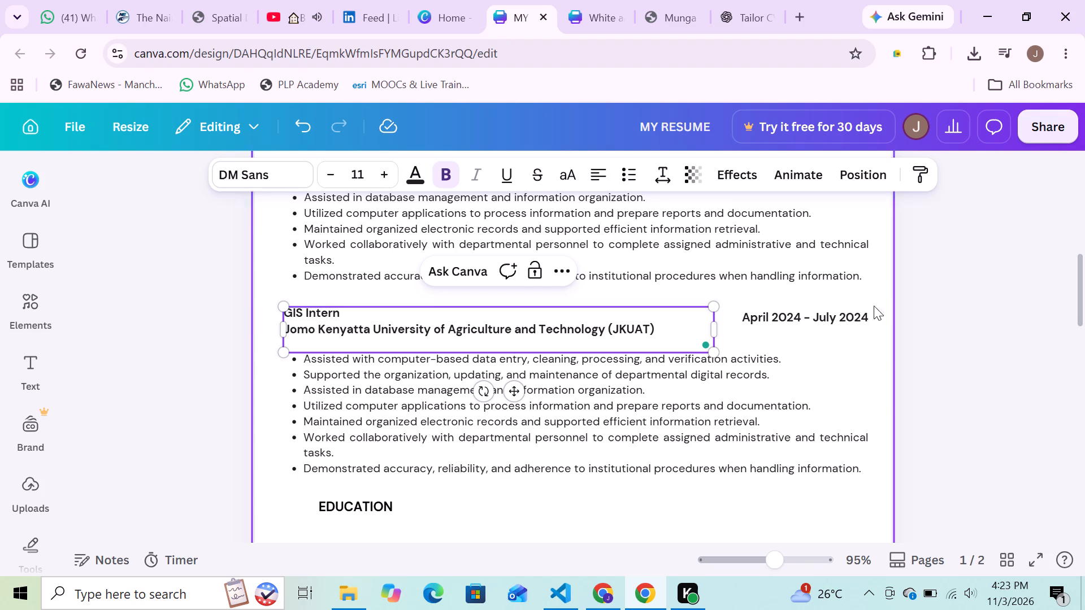
Replace the institution line under GIS Intern with "Directorate of Resource Surveys and Remote Sensing (DRSRS)".
click(663, 329)
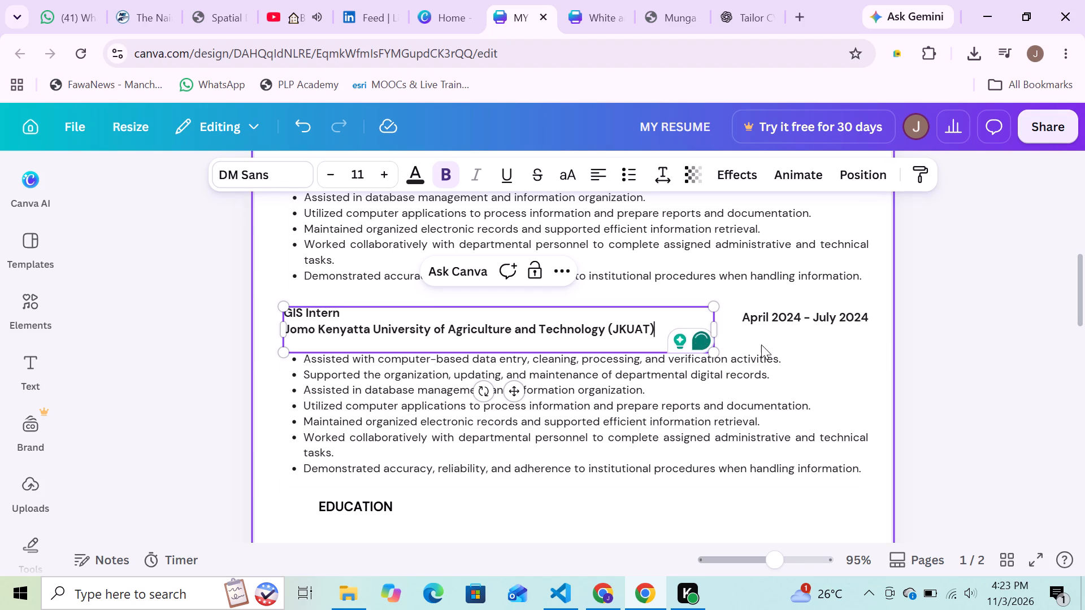
key(BackSpace)
key(BackSpace)
key(BackSpace)
key(BackSpace)
key(BackSpace)
key(BackSpace)
key(BackSpace)
key(BackSpace)
key(BackSpace)
key(BackSpace)
key(BackSpace)
key(BackSpace)
key(BackSpace)
key(BackSpace)
key(BackSpace)
key(BackSpace)
key(BackSpace)
key(BackSpace)
key(BackSpace)
key(BackSpace)
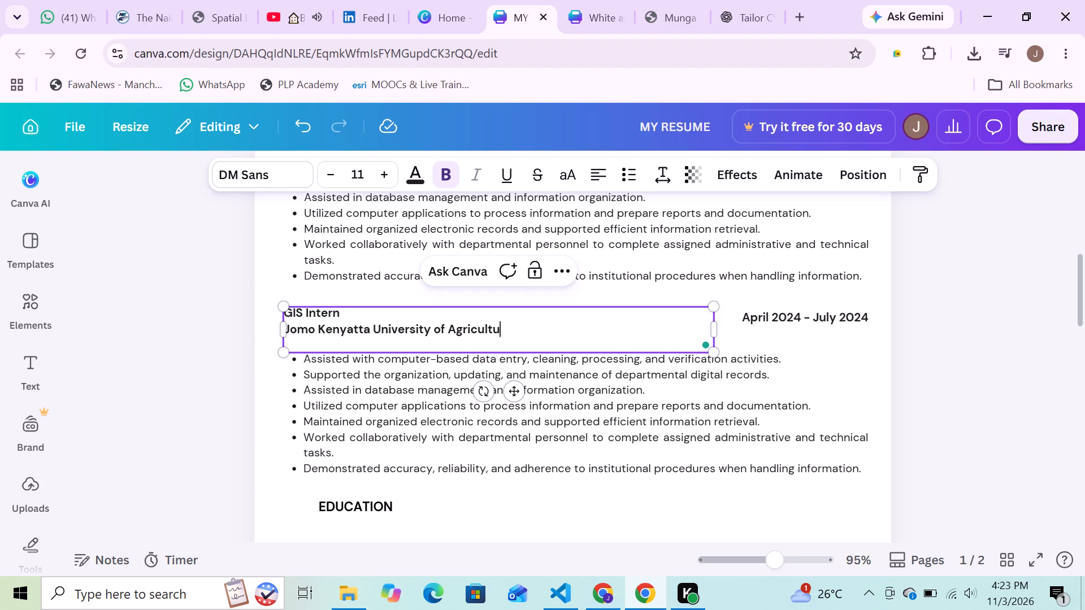
key(BackSpace)
key(BackSpace)
key(BackSpace)
key(BackSpace)
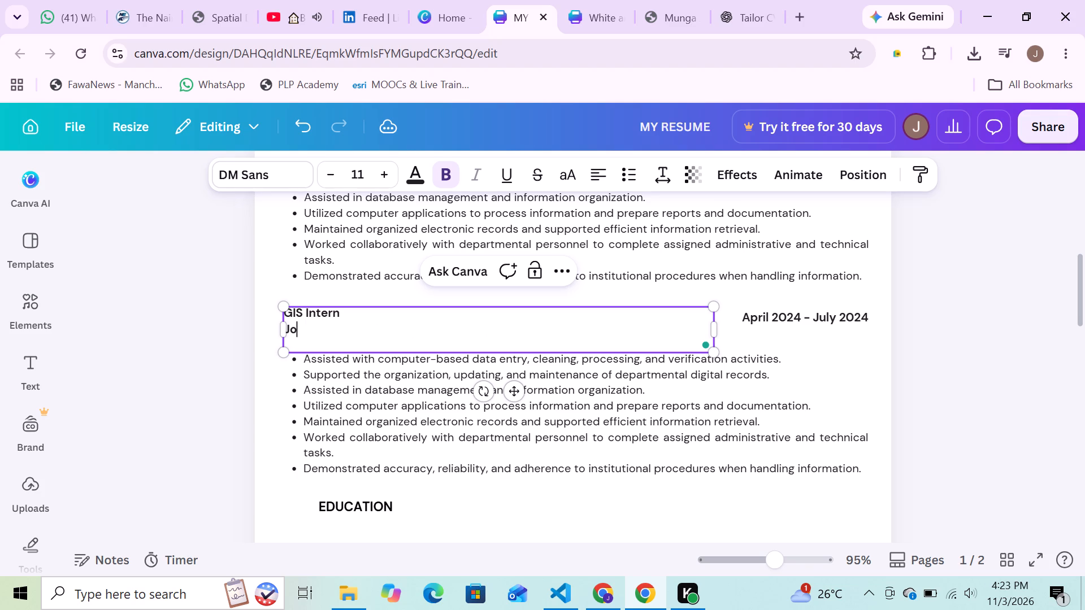
key(BackSpace)
text(irect)
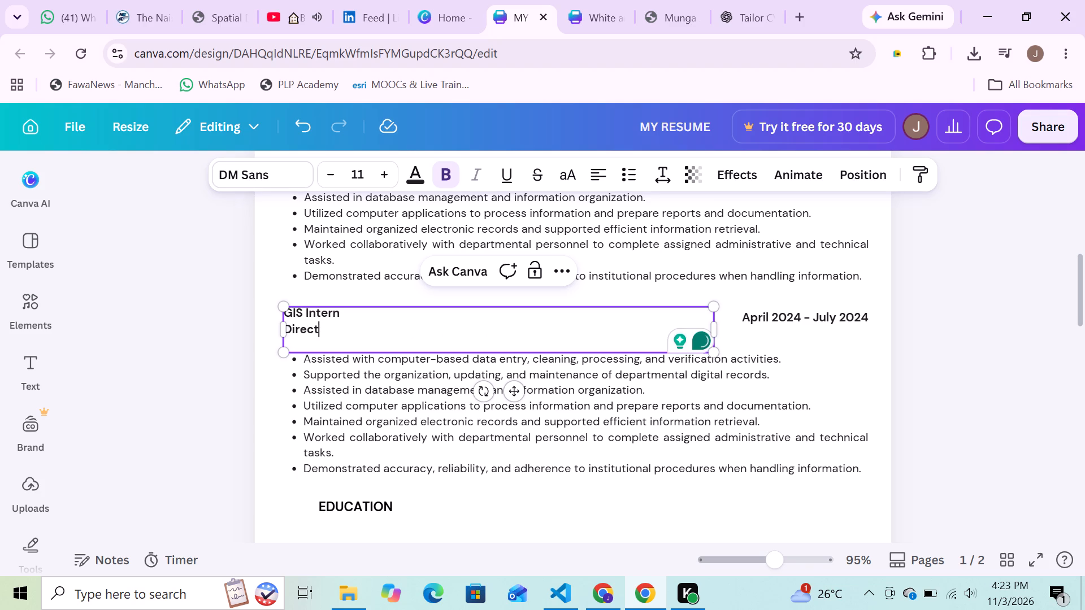
text(orate of)
key(space)
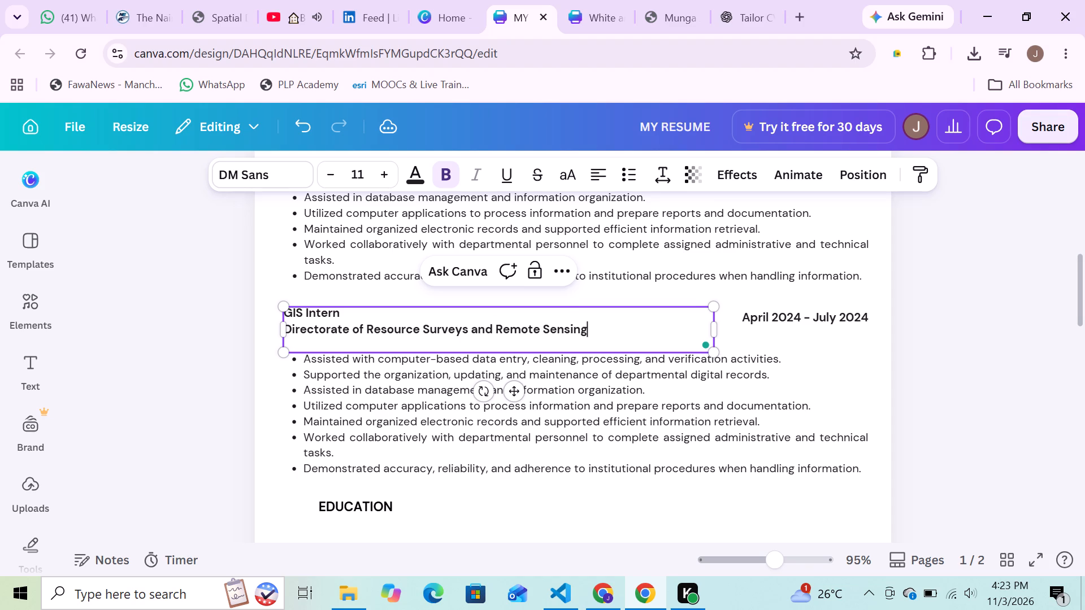
key(space)
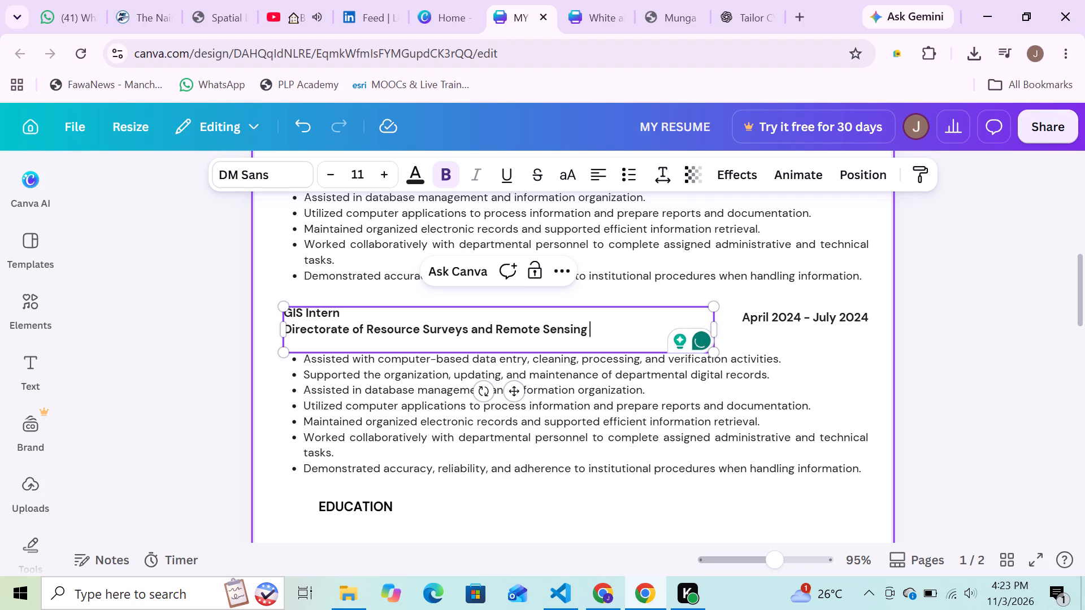
text(()
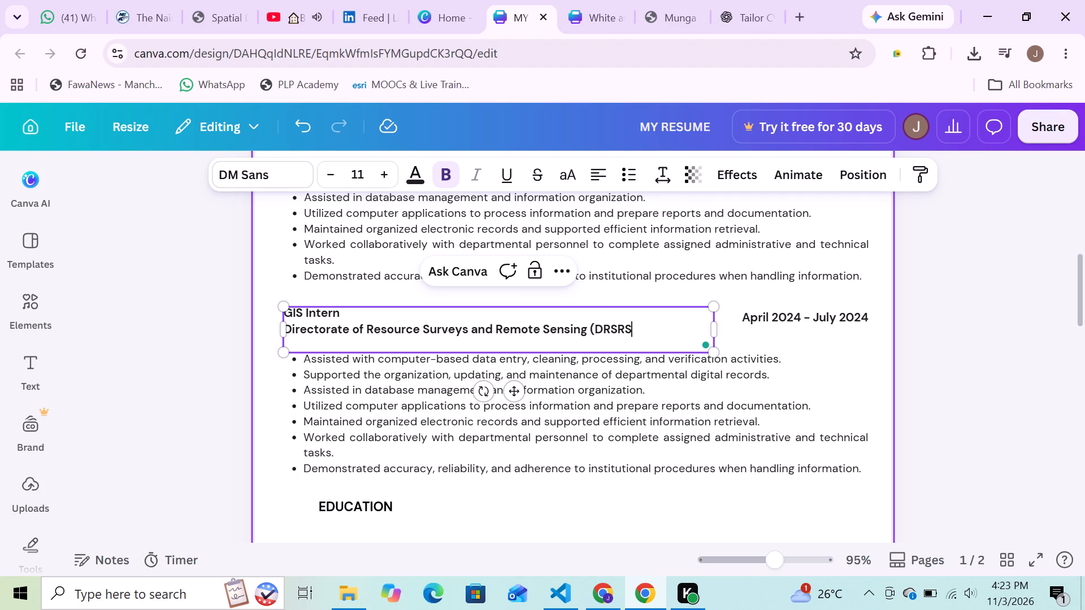
key(shift+parenright)
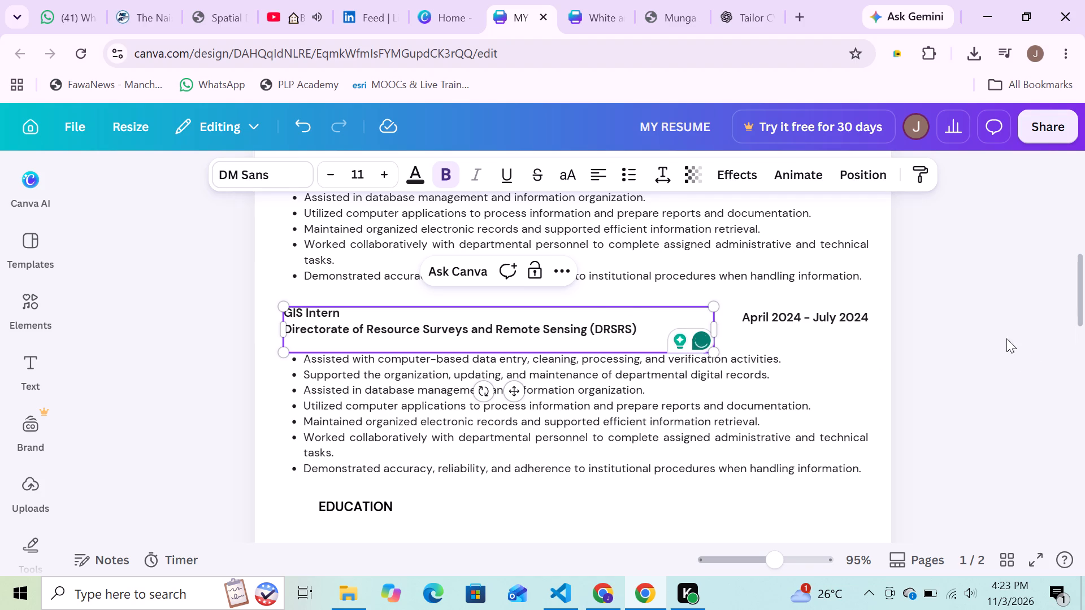
Set the start date of the GIS Intern entry to July 2025.
scroll(997, 337, down, 1)
double_click(757, 233)
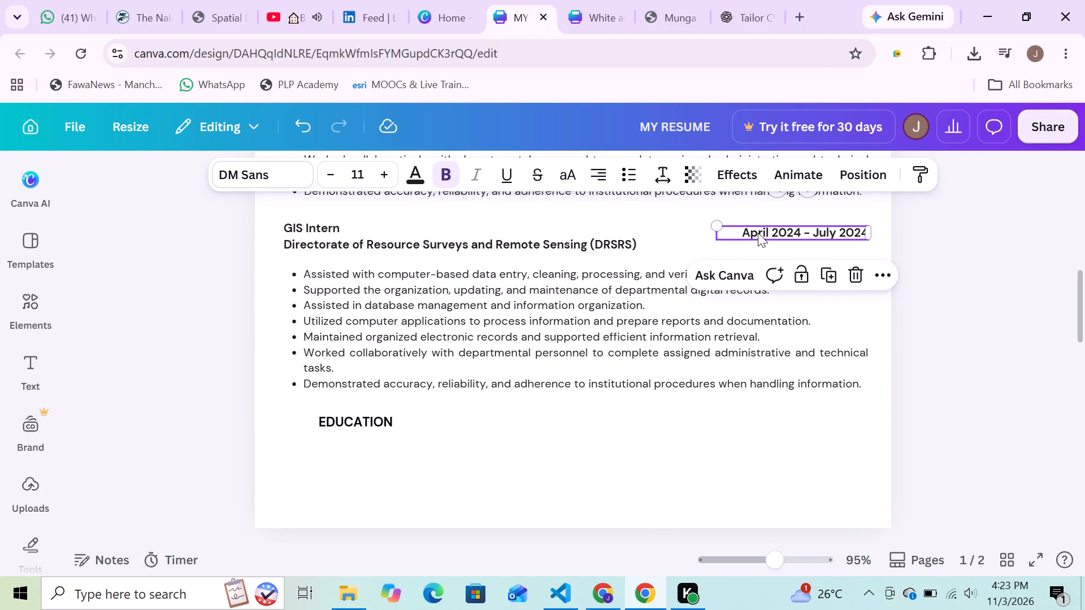
click(770, 235)
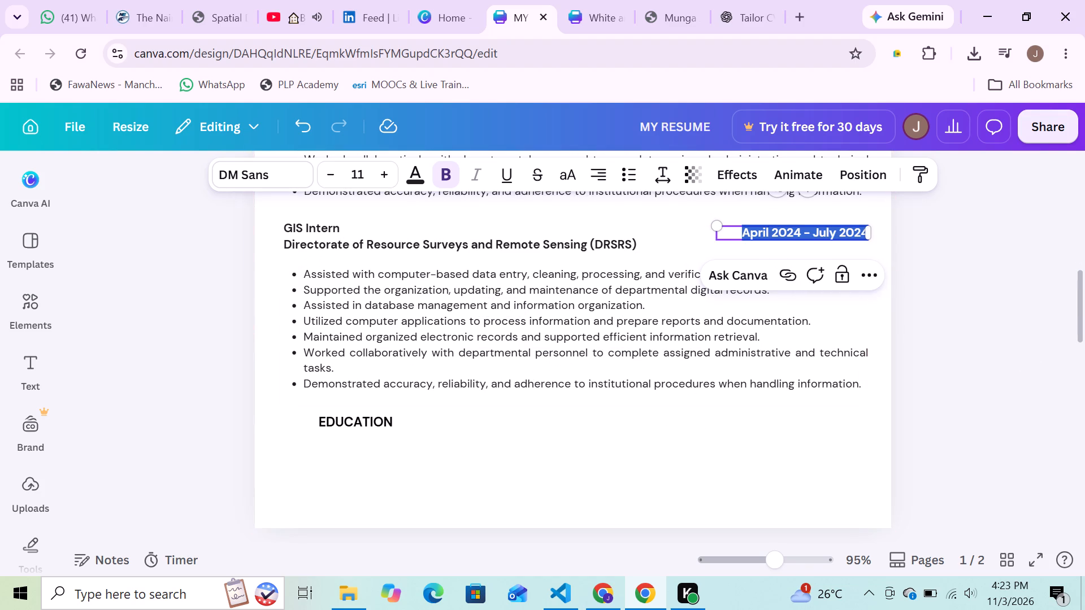
click(771, 233)
key(Right)
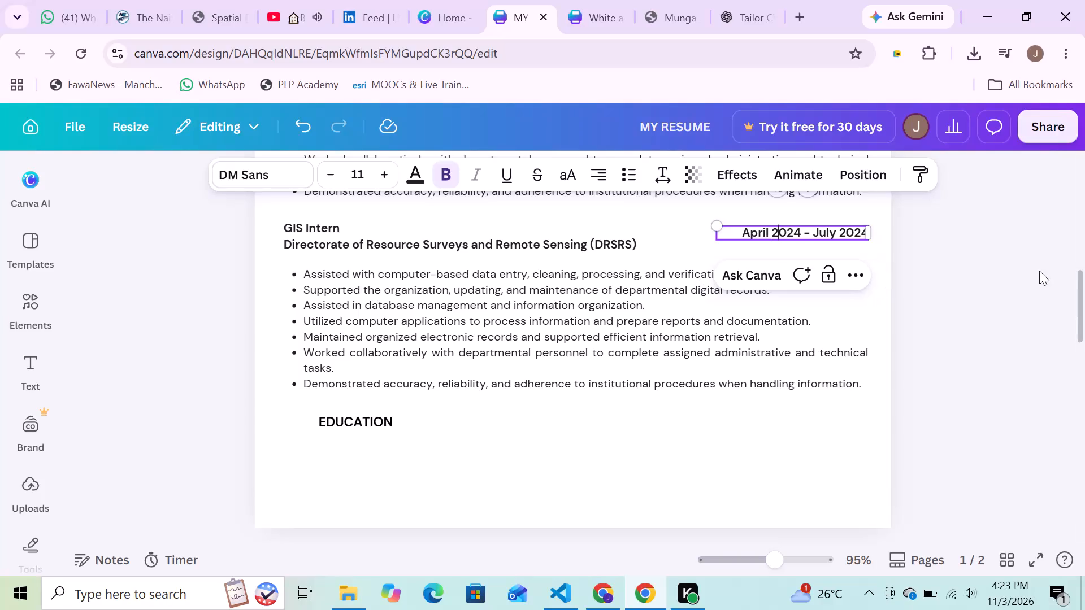
key(Right)
key(Right)
key(Right)
key(BackSpace)
key(5)
key(Left)
key(Left)
key(Left)
key(Left)
key(Left)
key(BackSpace)
key(BackSpace)
key(BackSpace)
key(BackSpace)
key(BackSpace)
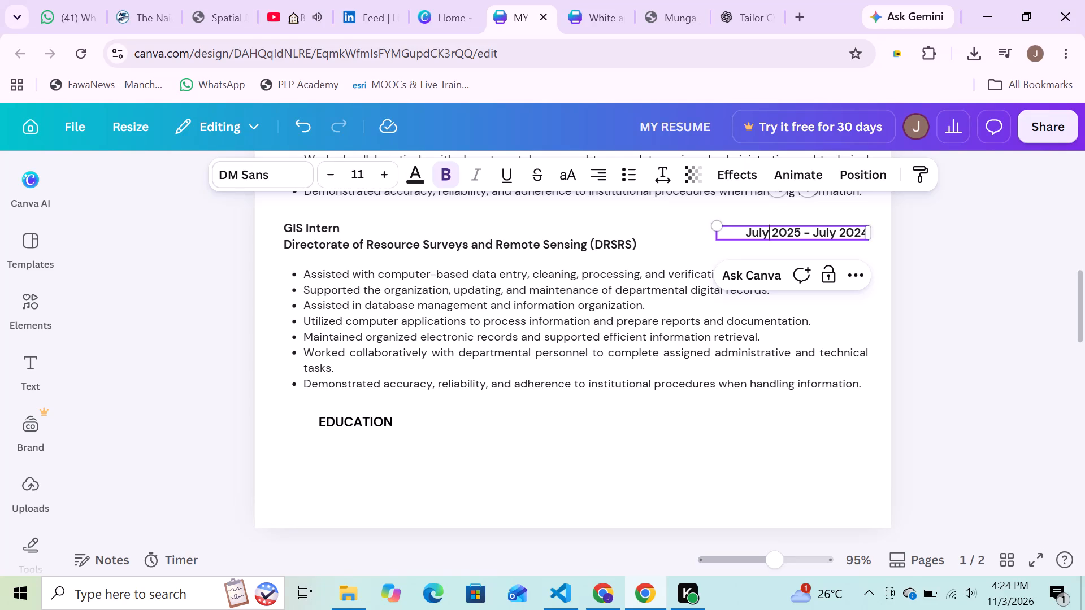
Set the end date of the GIS Intern entry to September 2025.
key(Right)
key(Right)
key(Right)
key(Right)
key(Right)
key(Right)
key(Right)
key(Right)
key(Right)
key(Right)
key(Right)
key(Right)
key(Right)
key(Right)
key(Right)
key(Right)
key(Right)
key(BackSpace)
key(5)
key(Left)
key(Left)
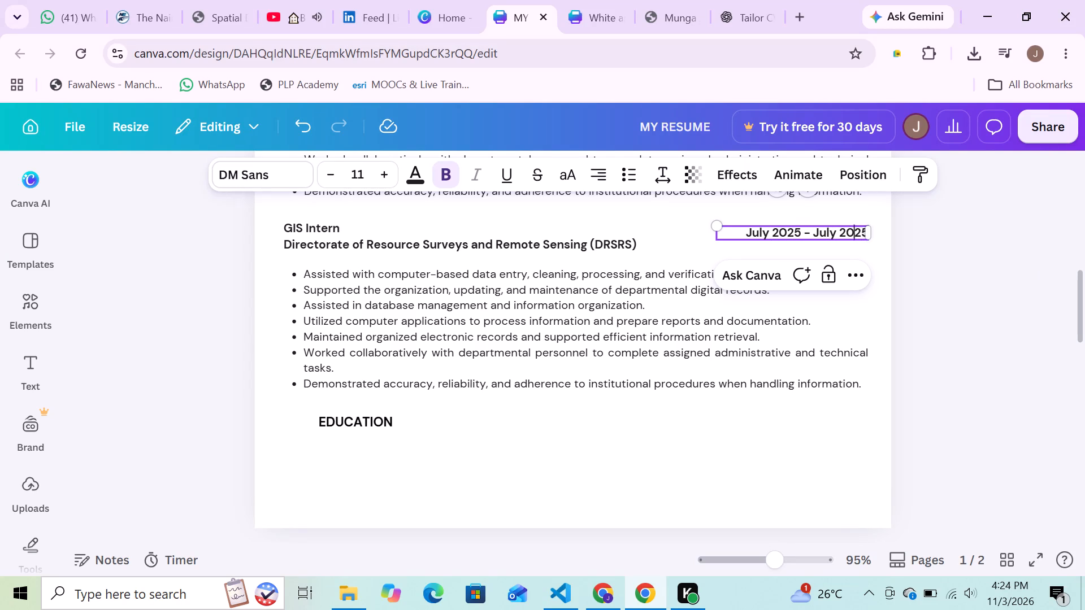
key(Left)
key(Left)
key(Left)
key(BackSpace)
key(BackSpace)
key(BackSpace)
key(BackSpace)
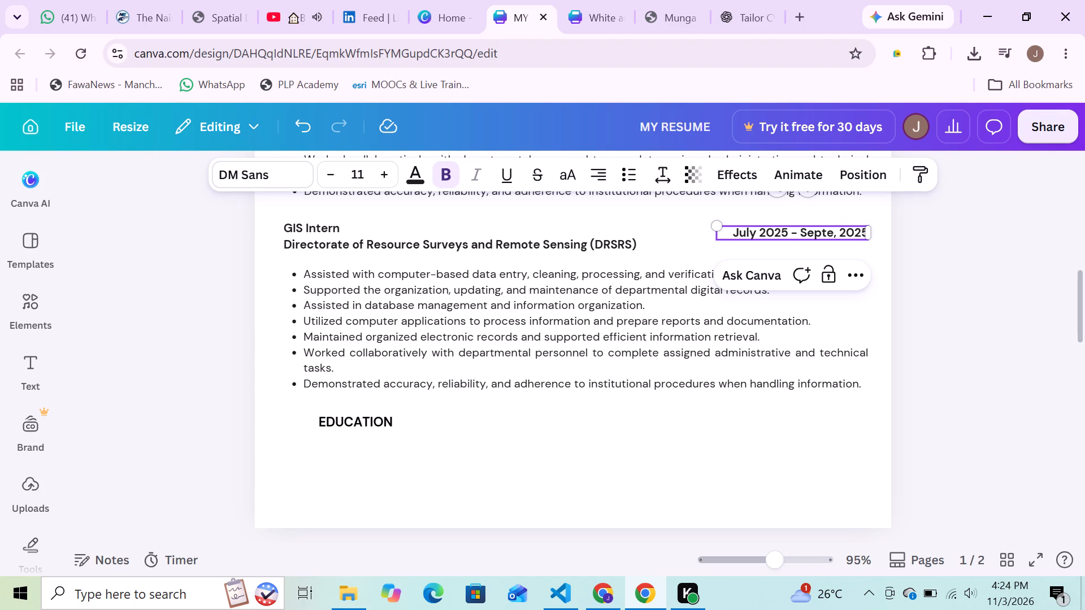
key(BackSpace)
text(mb)
text(er)
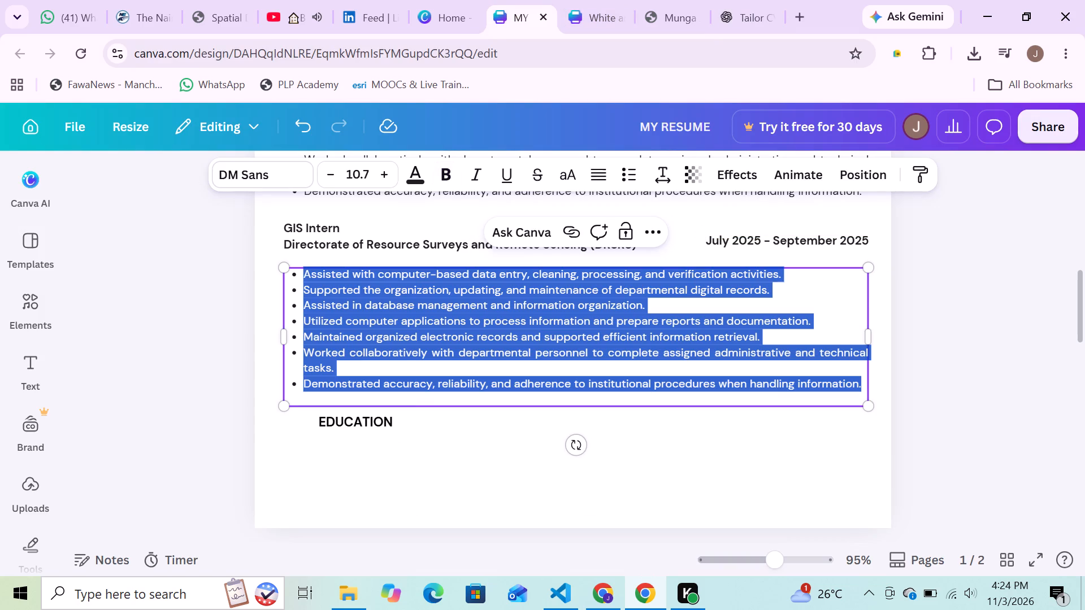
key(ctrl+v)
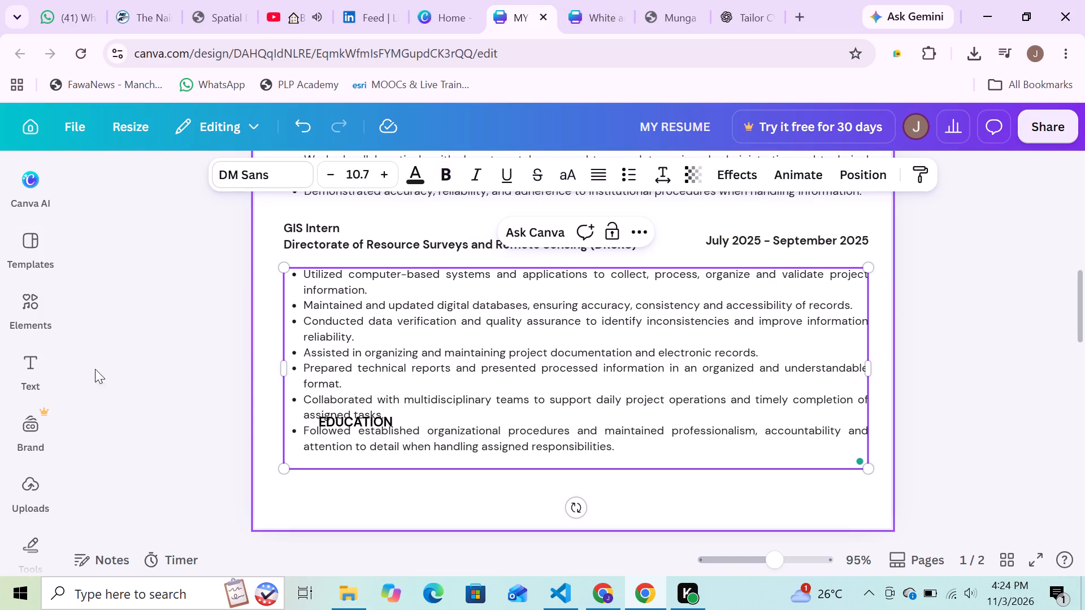
click(1012, 380)
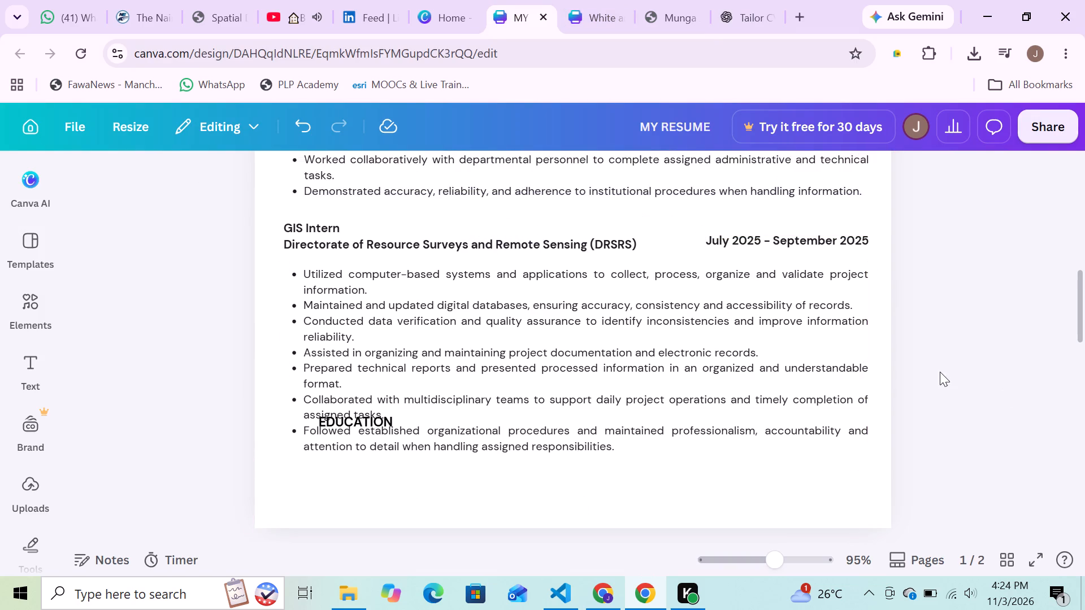
Move the EDUCATION heading off the GIS Intern bullets to the top of page 2.
scroll(938, 367, down, 1)
scroll(595, 448, up, 2)
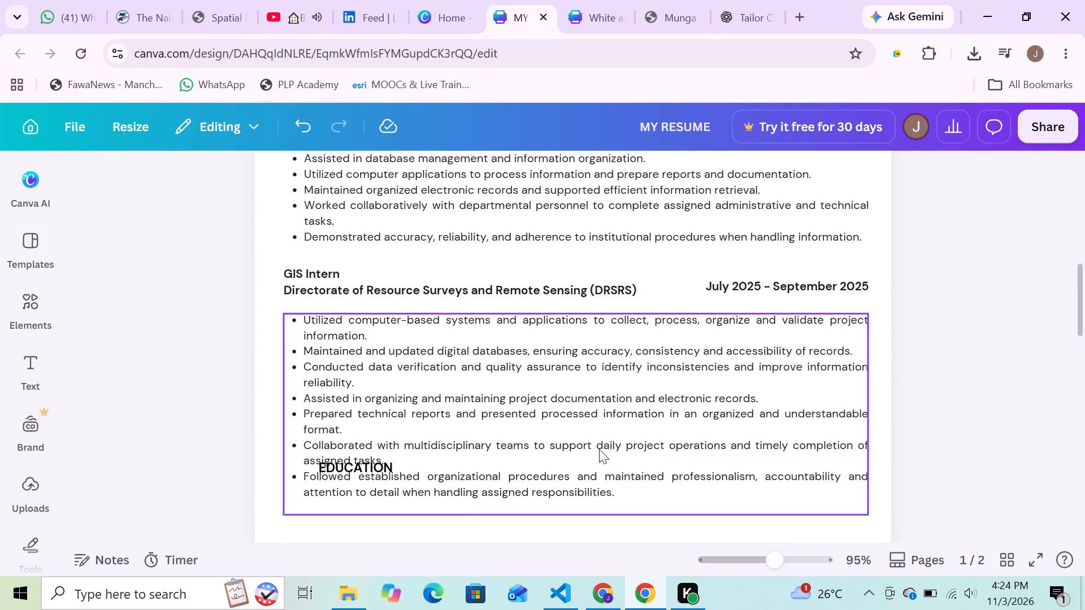
scroll(797, 445, up, 2)
scroll(670, 411, down, 2)
scroll(640, 422, up, 1)
scroll(636, 415, down, 1)
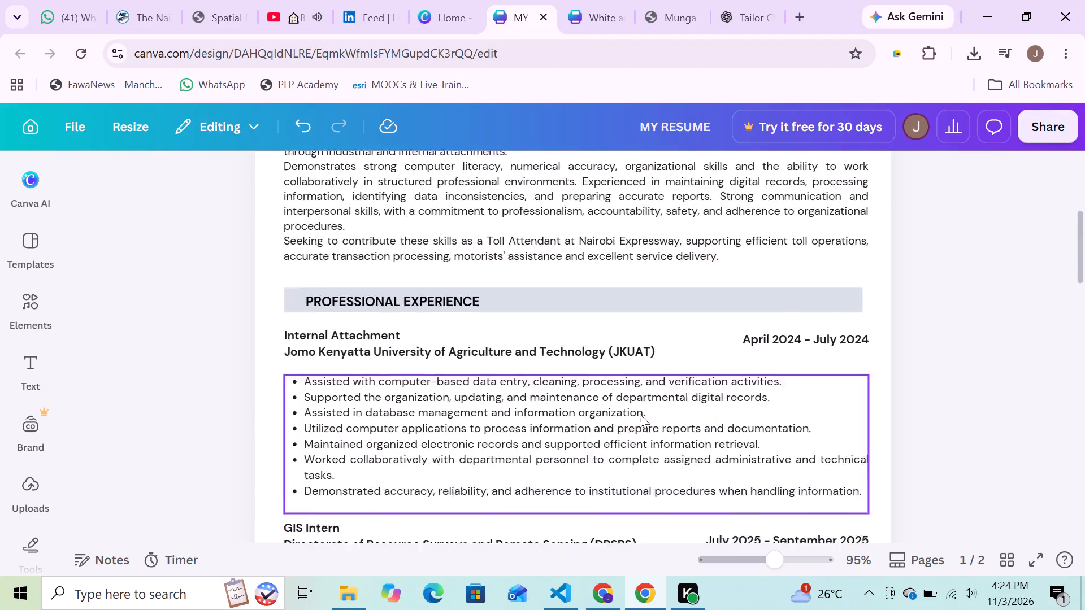
scroll(641, 415, down, 2)
scroll(872, 317, down, 2)
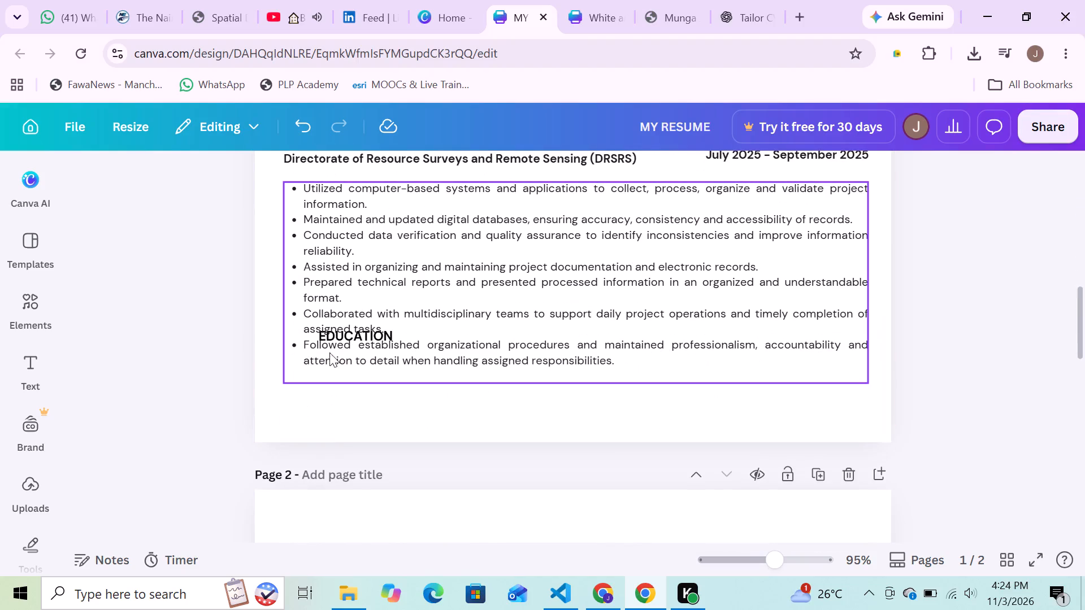
click(330, 336)
drag(353, 296, 359, 241)
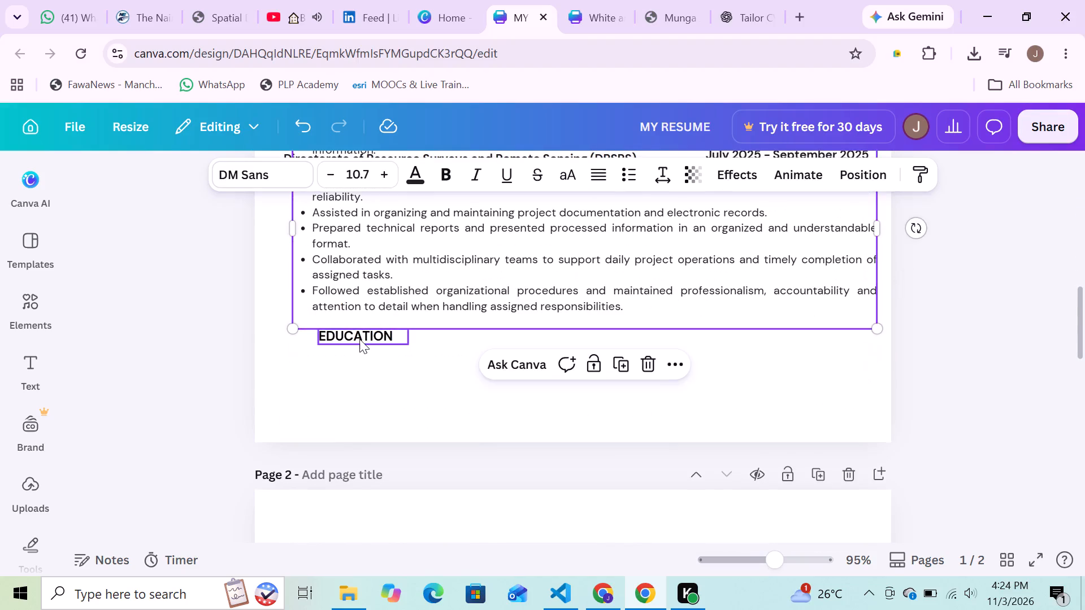
click(358, 338)
drag(358, 333, 336, 529)
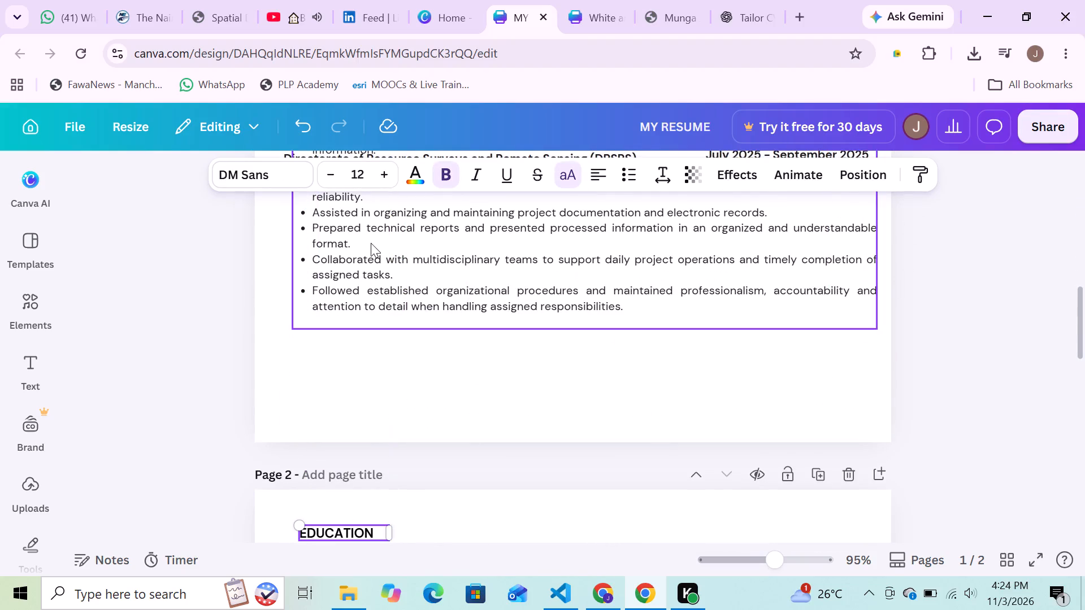
Reposition the GIS Intern bullet list just below its DRSRS heading, aligned with the Internal Attachment bullets.
scroll(428, 360, up, 2)
click(418, 400)
drag(414, 389, 413, 445)
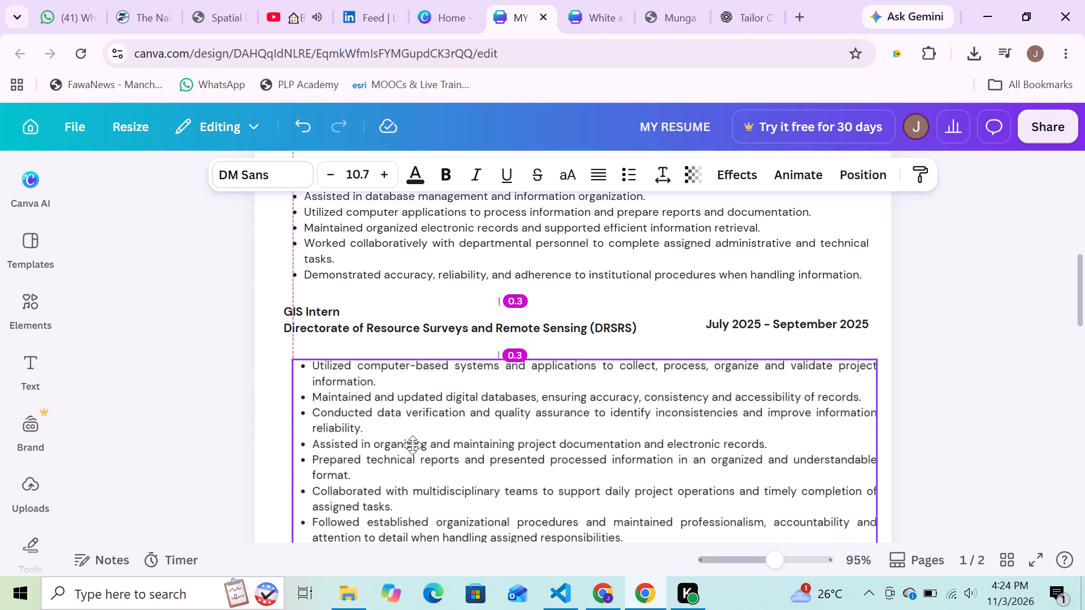
drag(413, 445, 407, 437)
click(992, 330)
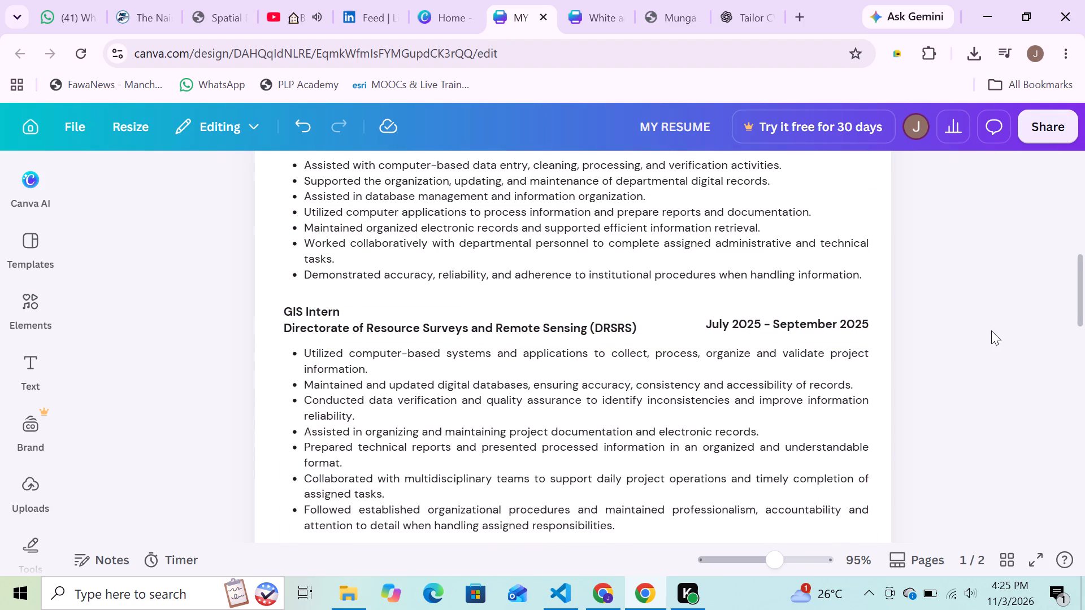
Examine page 2 of the resume and compare it with the Education section layout in the White and Blue Minimalist template.
scroll(941, 255, down, 6)
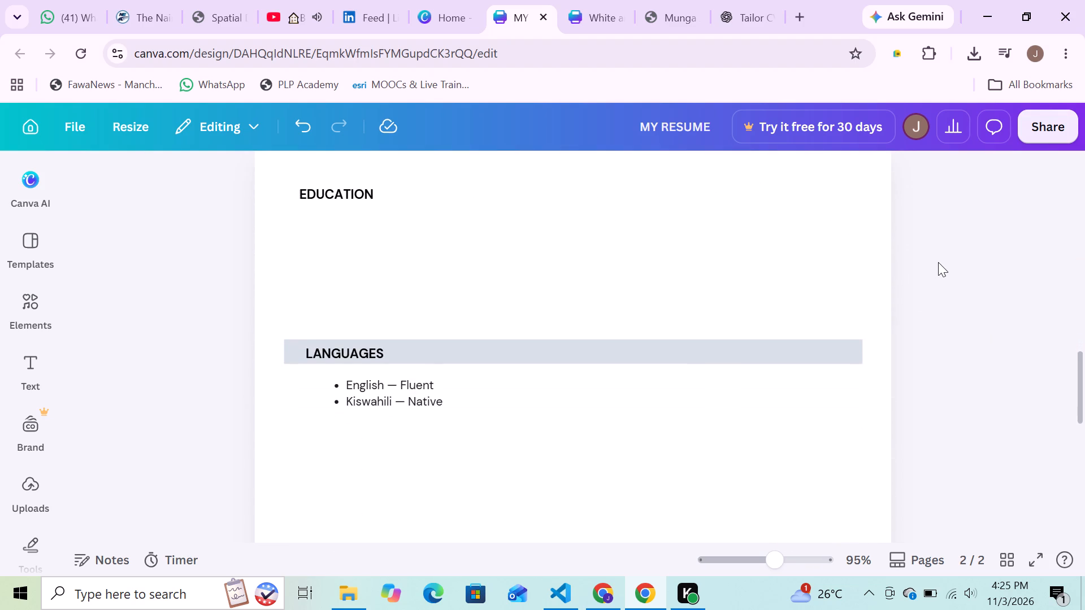
scroll(938, 262, down, 12)
scroll(938, 262, up, 3)
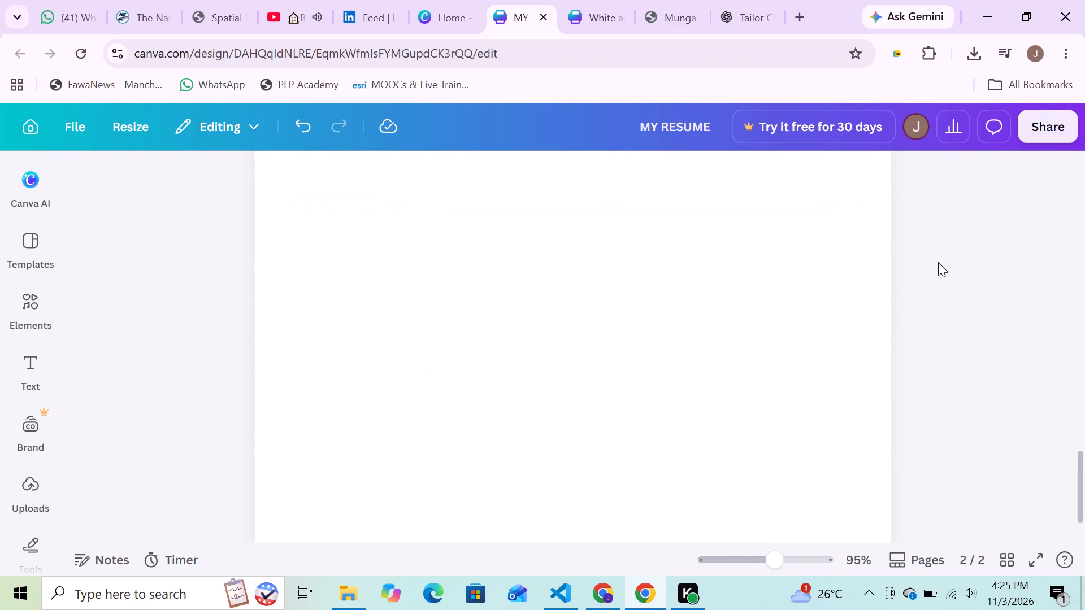
scroll(938, 262, up, 4)
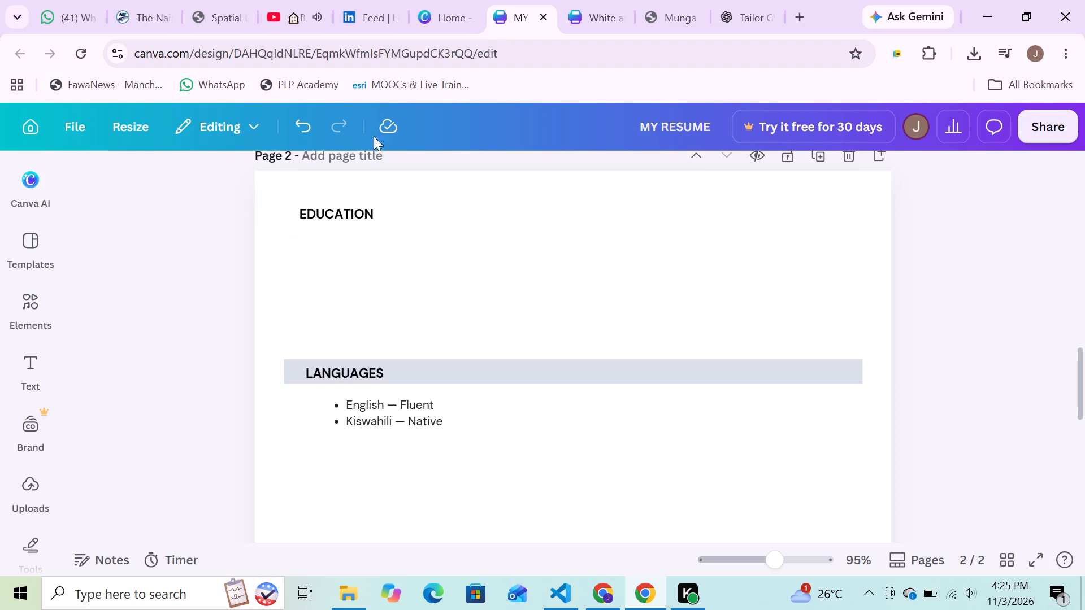
click(588, 7)
scroll(573, 303, down, 3)
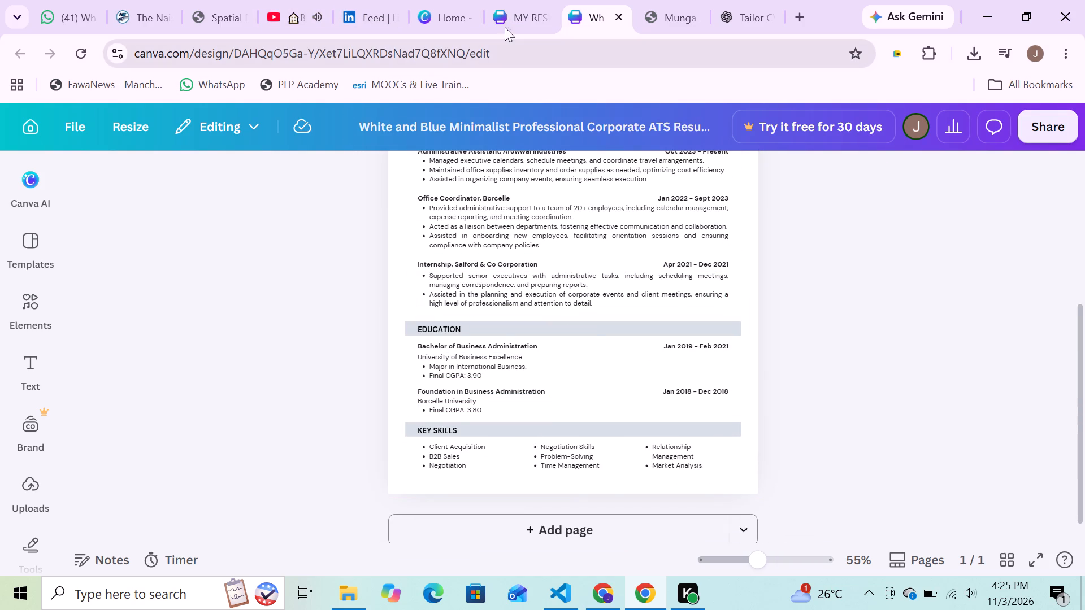
Return to MY RESUME and review the layout of the summary and professional experience sections on page 1.
click(507, 0)
scroll(594, 269, down, 2)
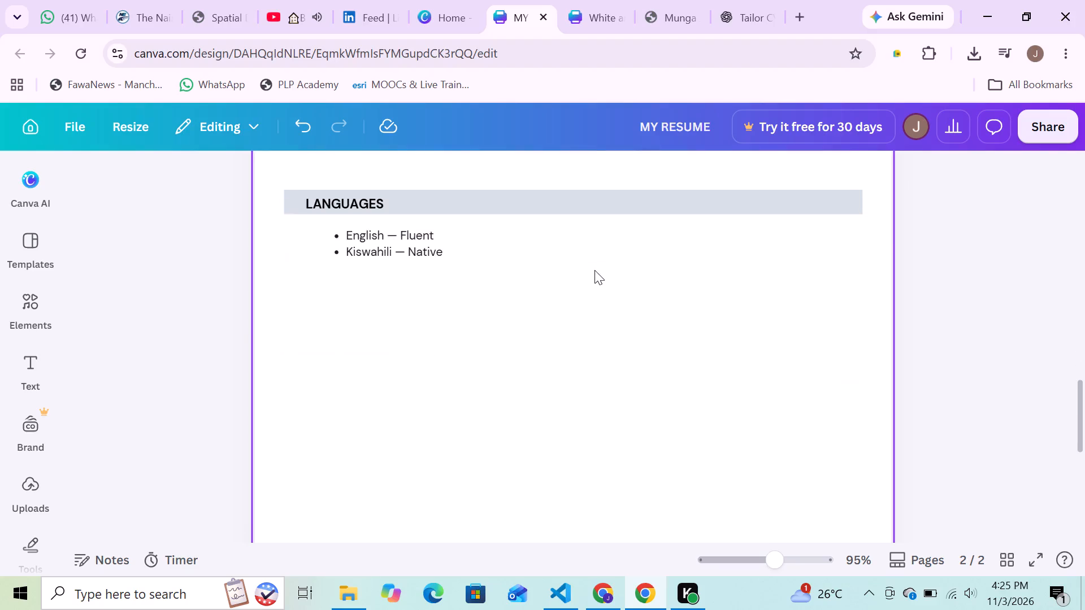
scroll(594, 270, up, 9)
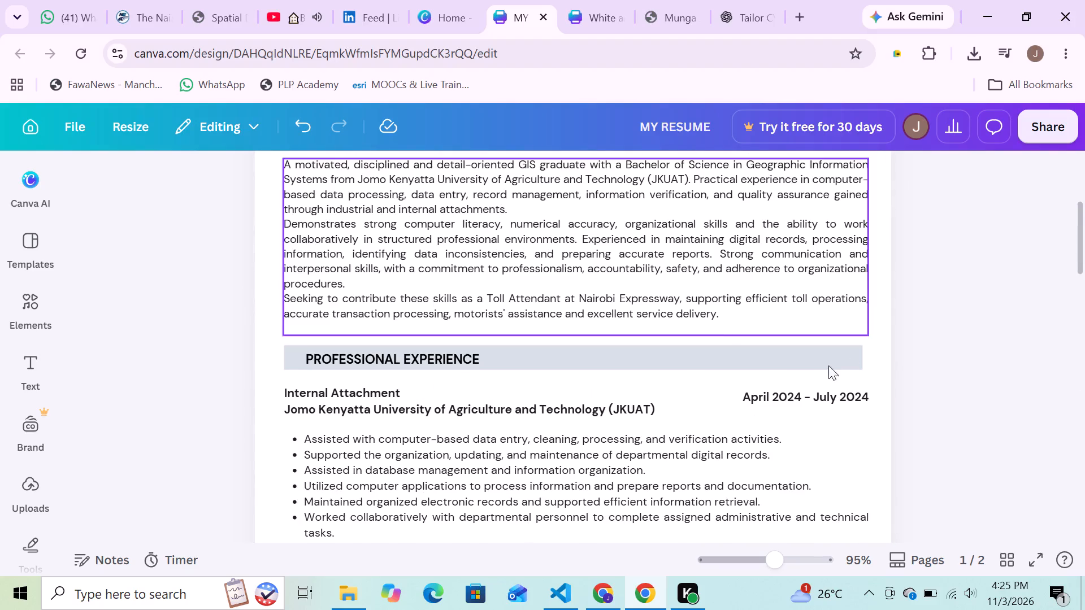
scroll(925, 345, up, 1)
scroll(917, 334, down, 4)
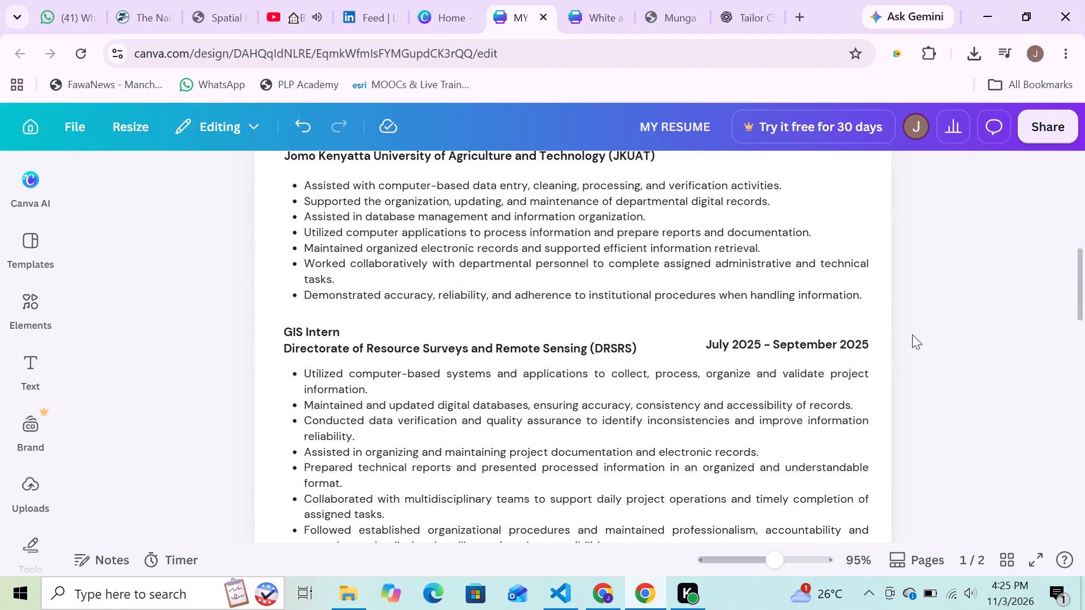
scroll(912, 334, up, 5)
scroll(911, 334, down, 9)
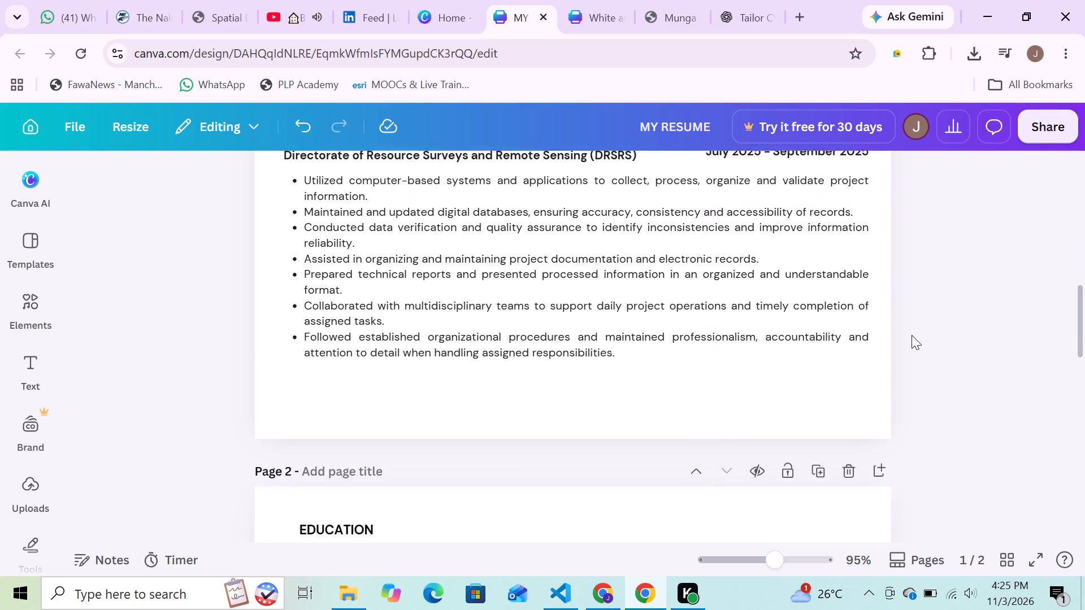
Duplicate the grey-blue bar behind LANGUAGES on page 2 and place the copy just below the EDUCATION heading.
scroll(442, 433, down, 2)
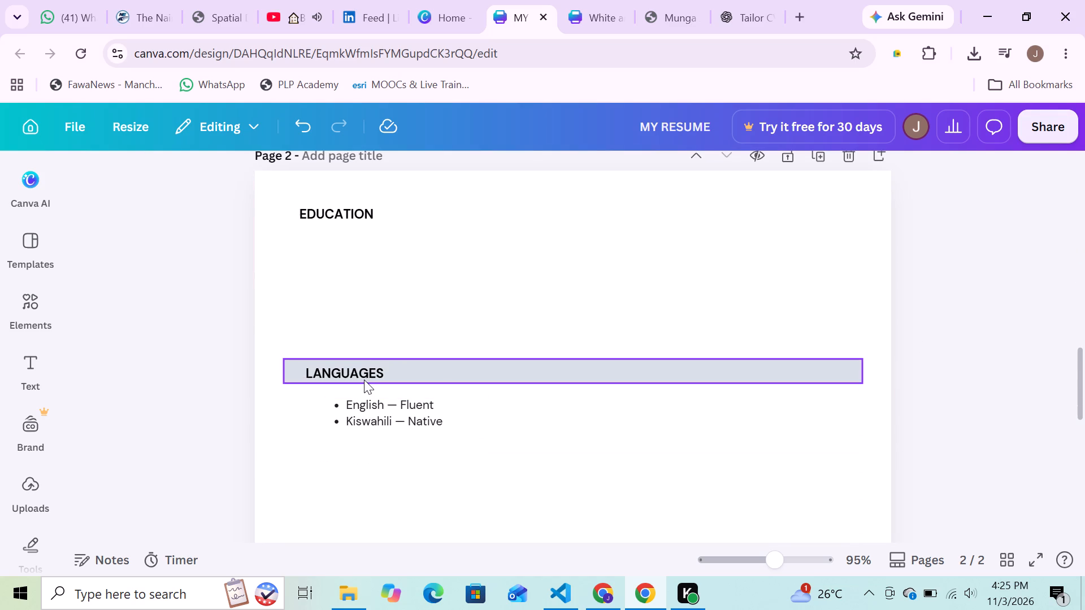
click(568, 380)
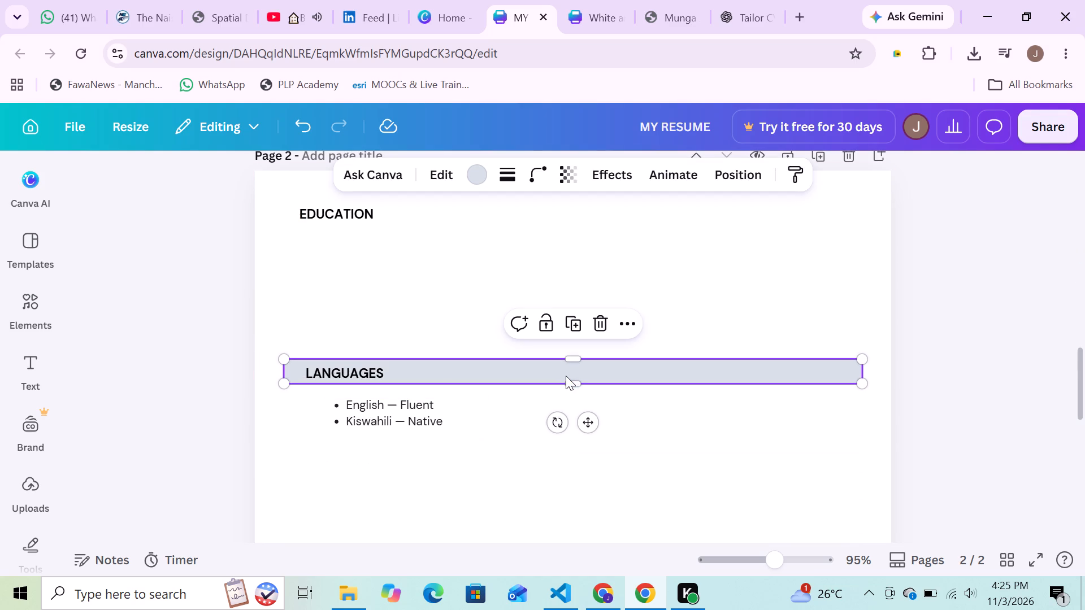
click(579, 325)
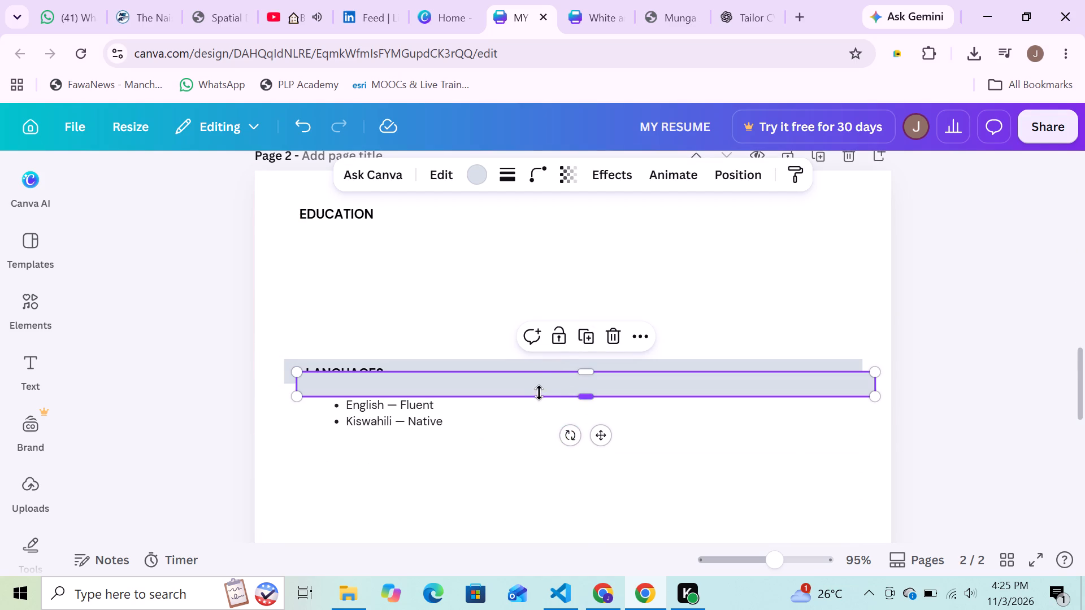
drag(541, 392, 522, 312)
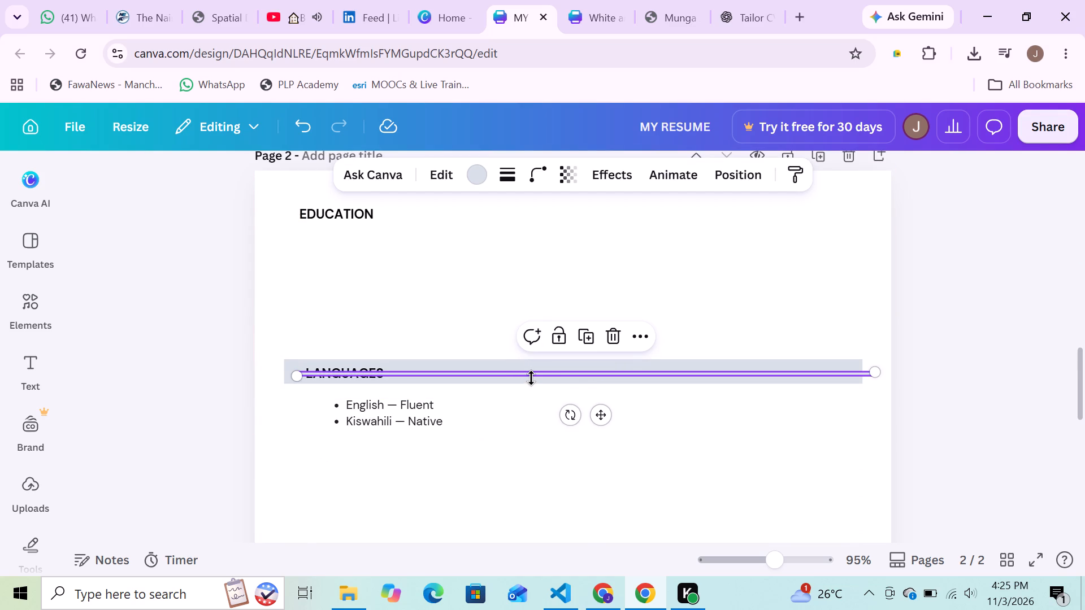
key(ctrl+z)
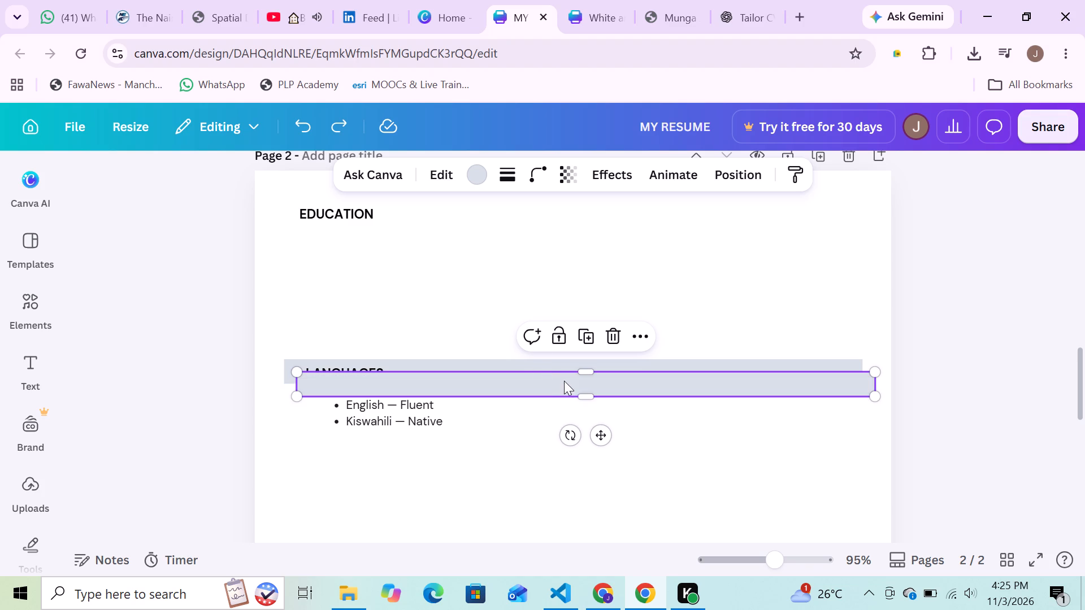
drag(562, 381, 537, 255)
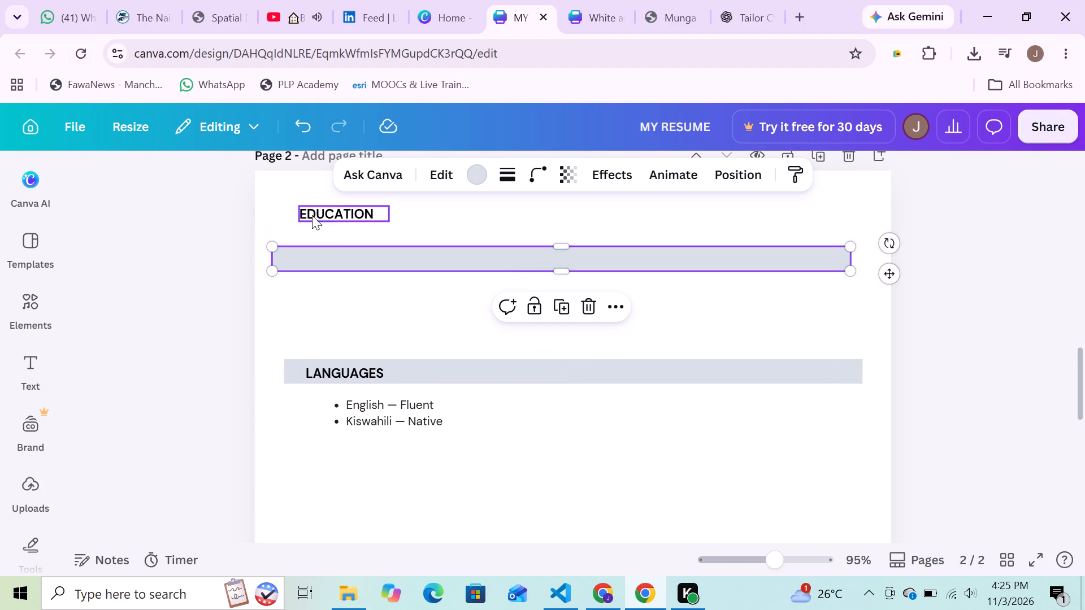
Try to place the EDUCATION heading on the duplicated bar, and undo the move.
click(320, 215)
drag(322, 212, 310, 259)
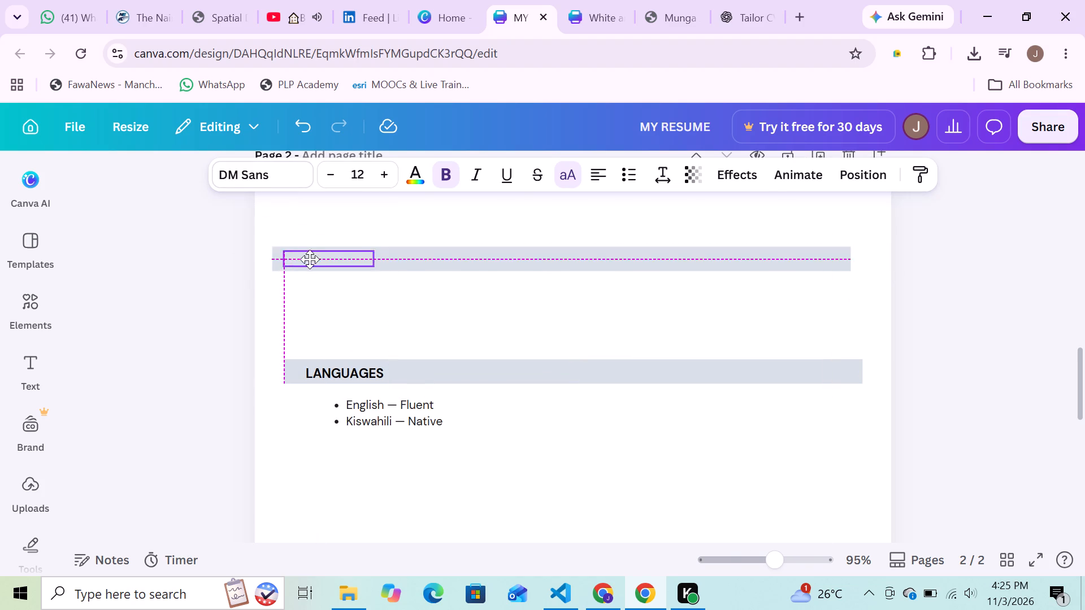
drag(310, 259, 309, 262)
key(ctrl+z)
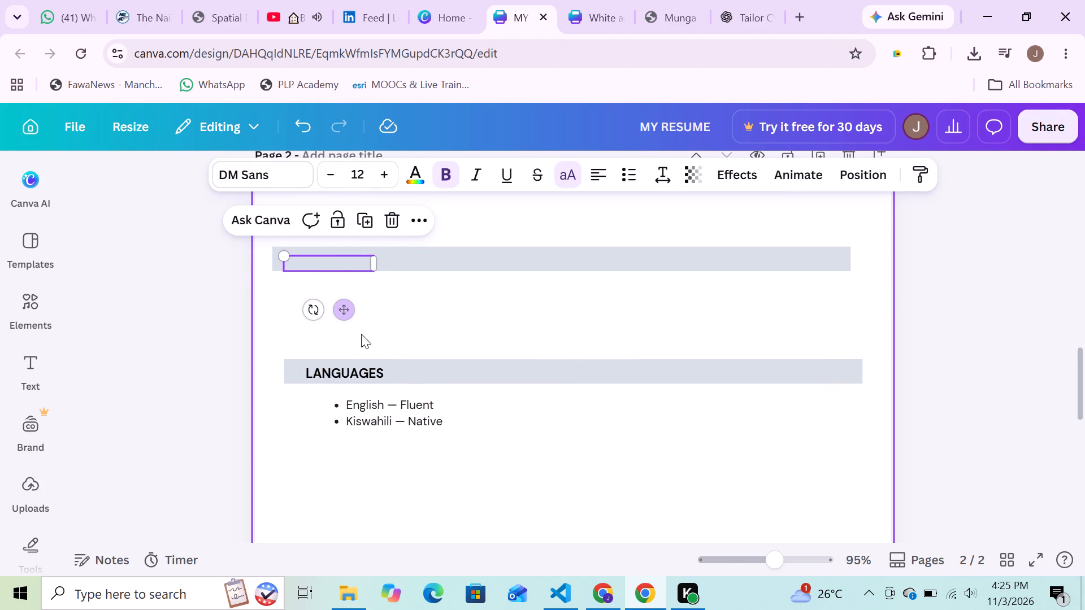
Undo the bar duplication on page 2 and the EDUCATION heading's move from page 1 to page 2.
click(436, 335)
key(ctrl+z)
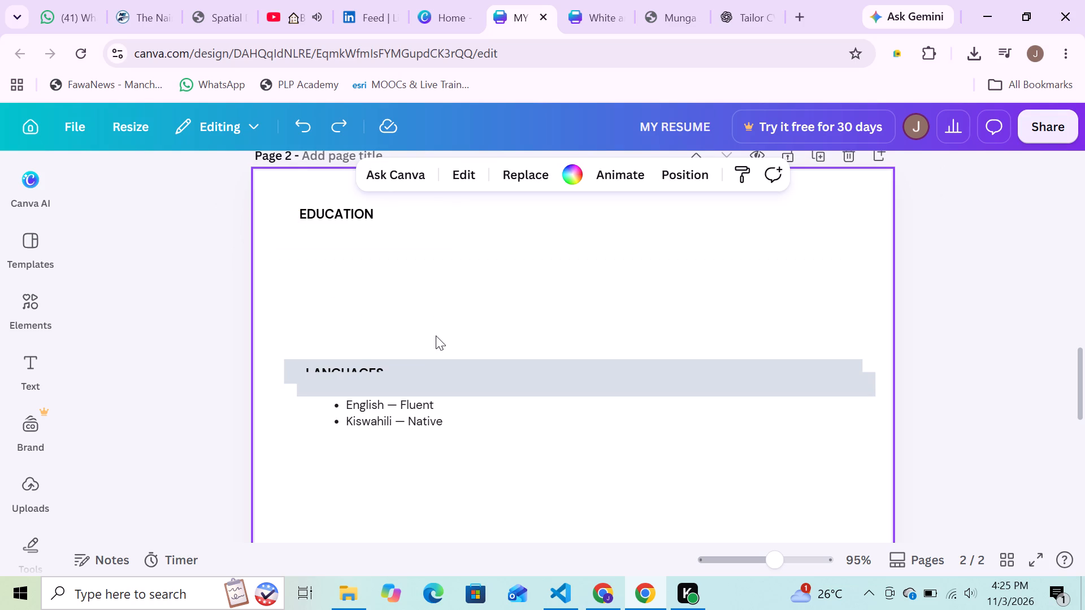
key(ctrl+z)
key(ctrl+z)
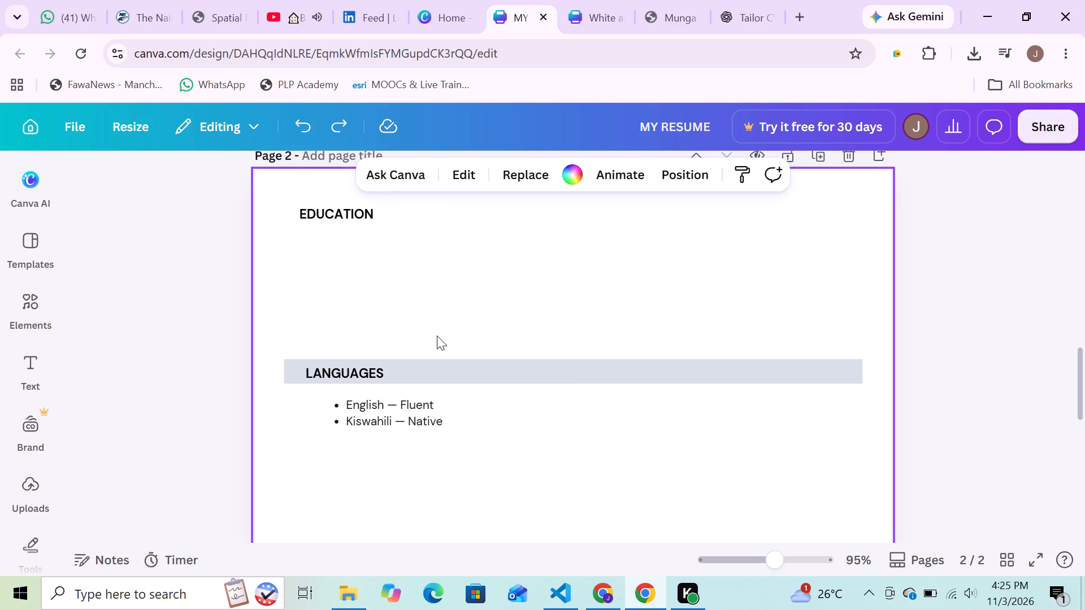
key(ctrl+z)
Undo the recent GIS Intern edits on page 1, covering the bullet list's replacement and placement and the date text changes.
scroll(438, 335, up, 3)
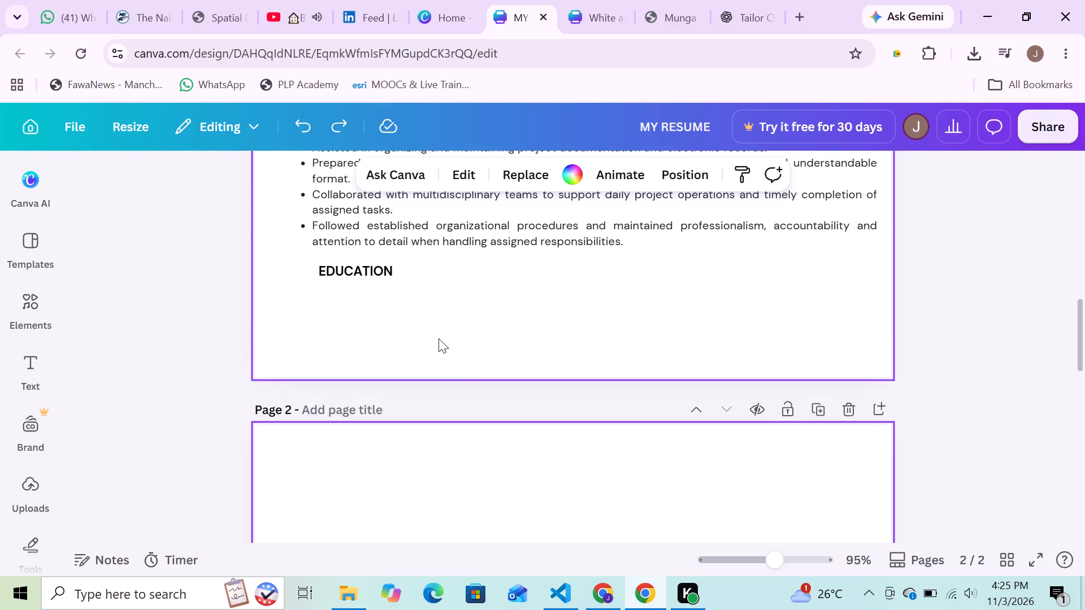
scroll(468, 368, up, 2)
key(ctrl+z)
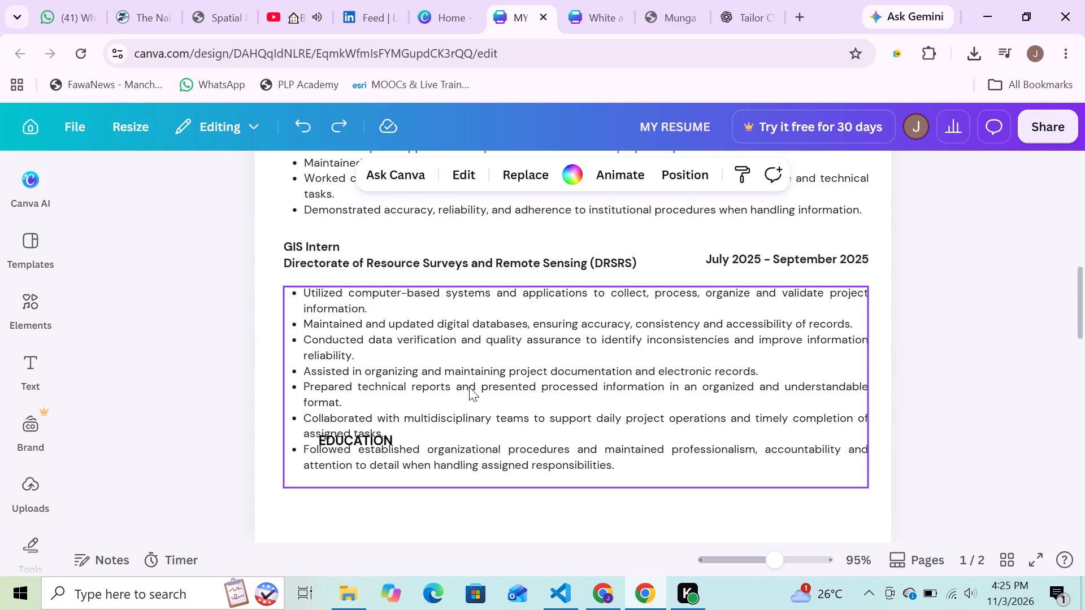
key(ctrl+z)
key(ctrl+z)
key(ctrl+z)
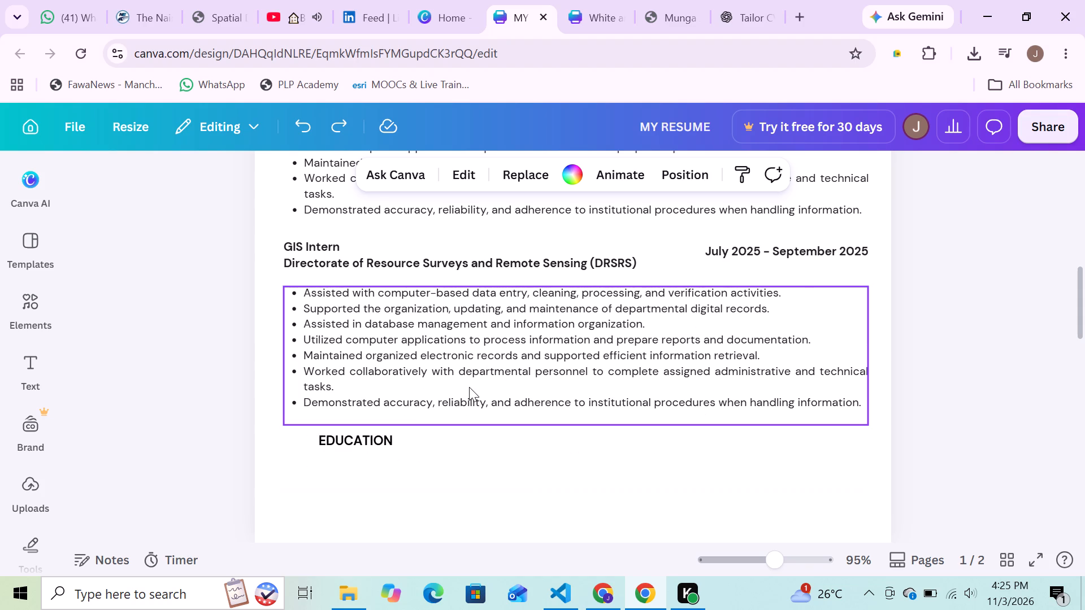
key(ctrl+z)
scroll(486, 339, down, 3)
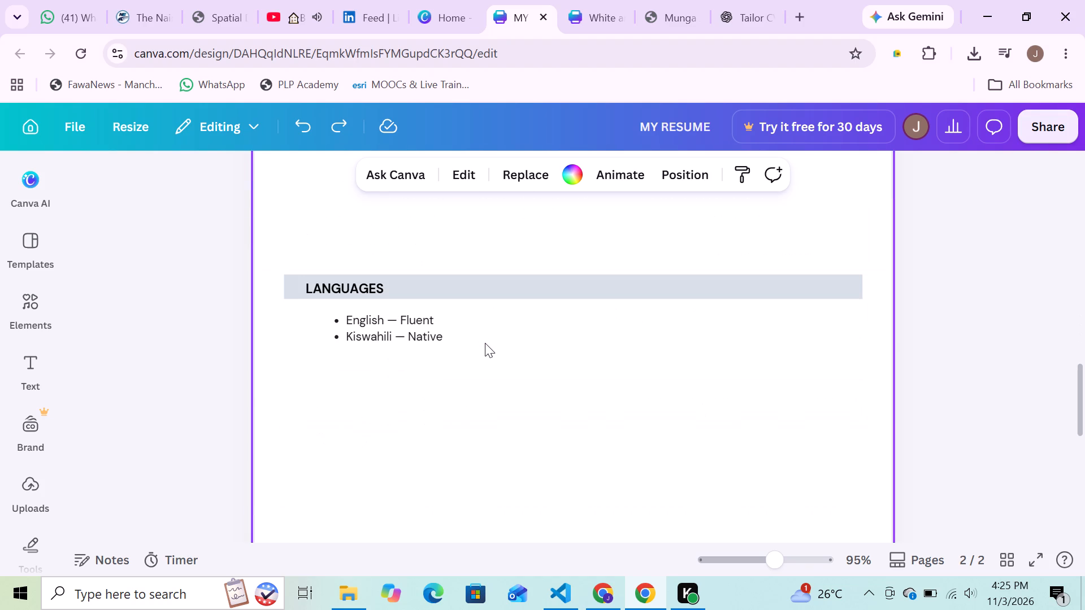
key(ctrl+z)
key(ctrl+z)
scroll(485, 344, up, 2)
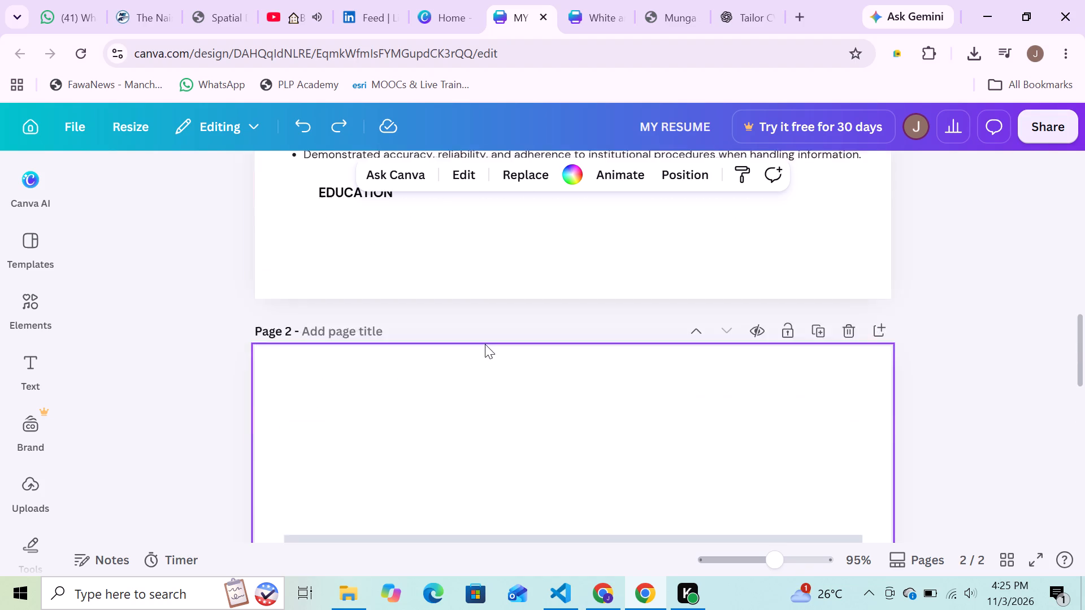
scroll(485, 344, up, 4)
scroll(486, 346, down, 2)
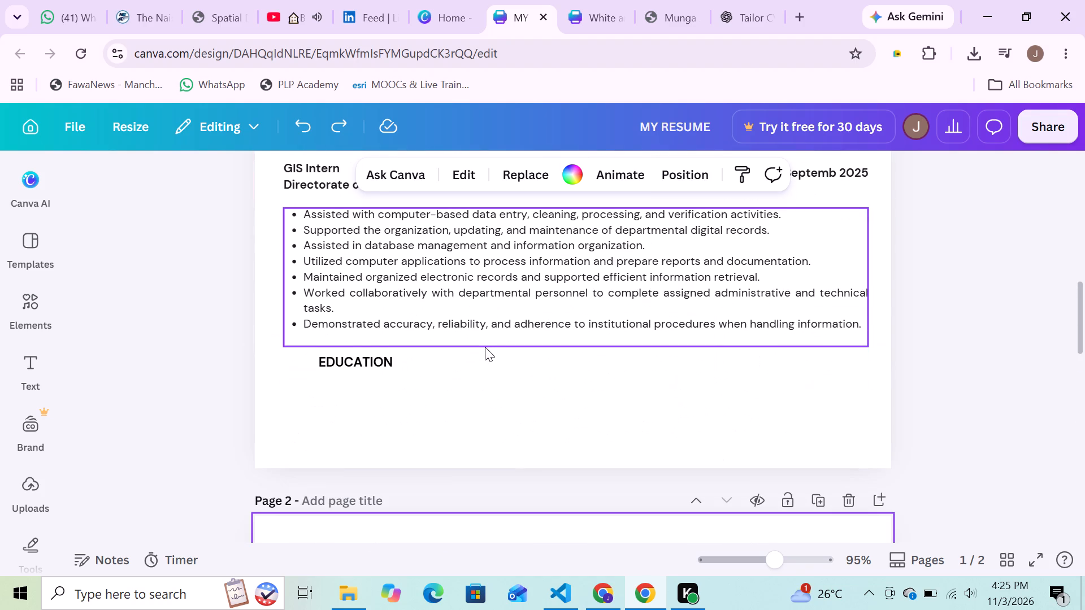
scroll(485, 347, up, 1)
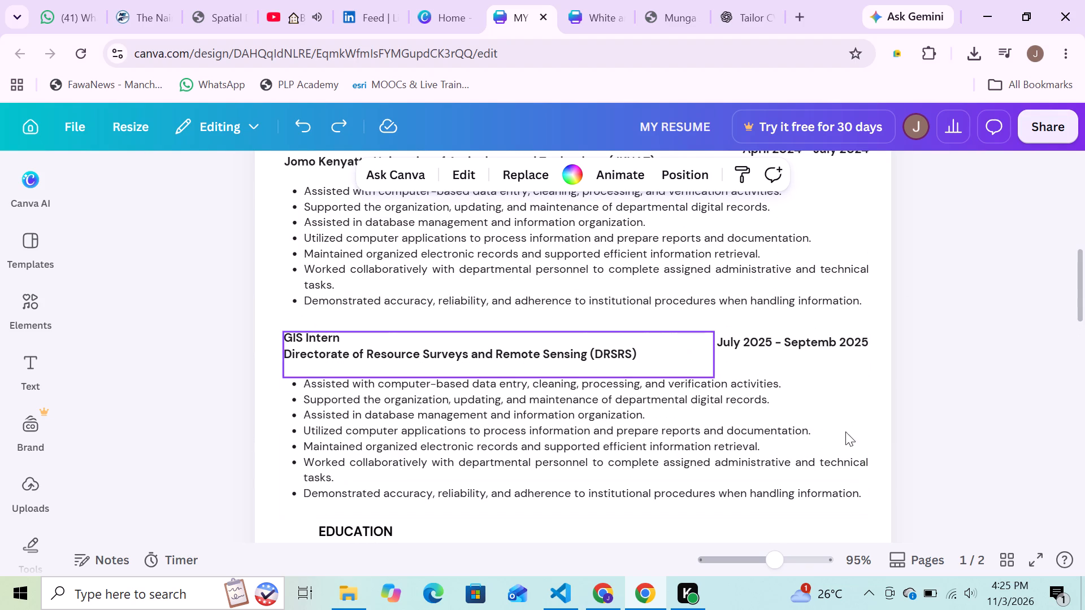
double_click(835, 340)
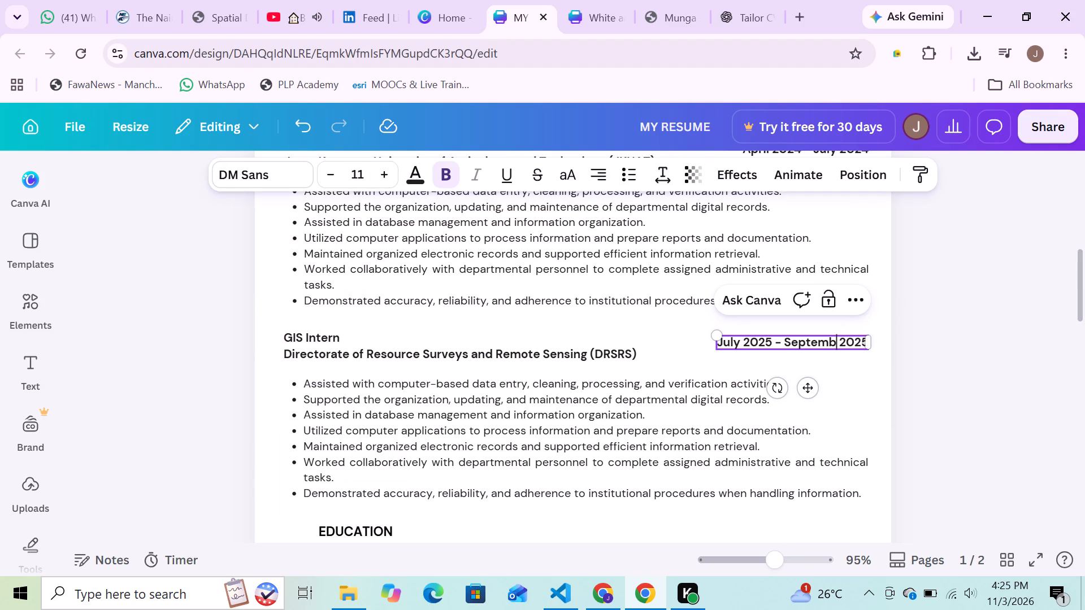
text(er)
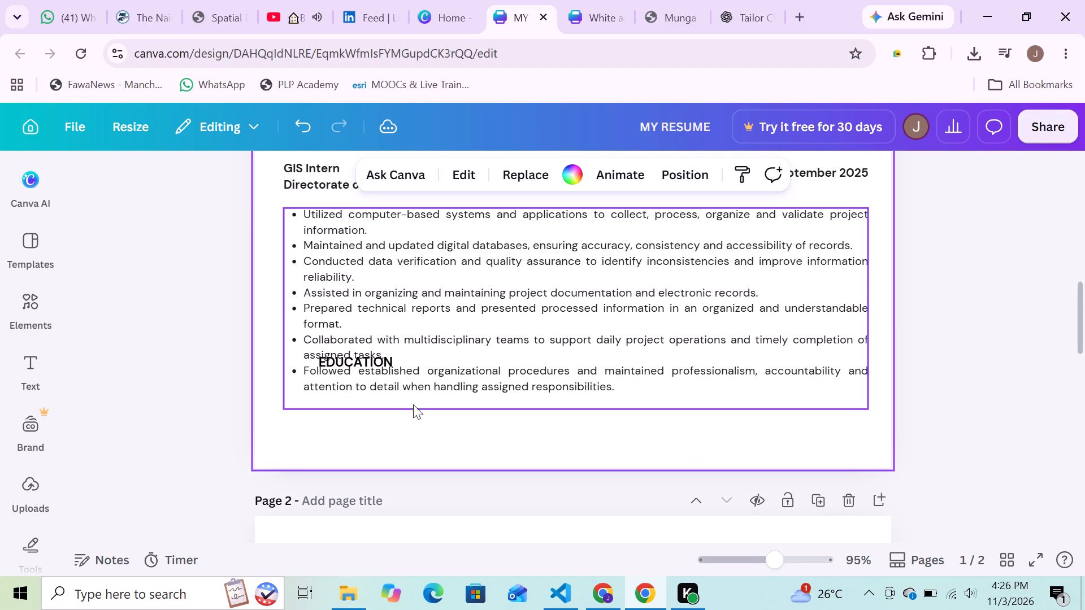
Move the EDUCATION heading to the top of page 2 and align the new bullet list beneath the GIS Intern entry.
click(435, 345)
drag(436, 341, 428, 267)
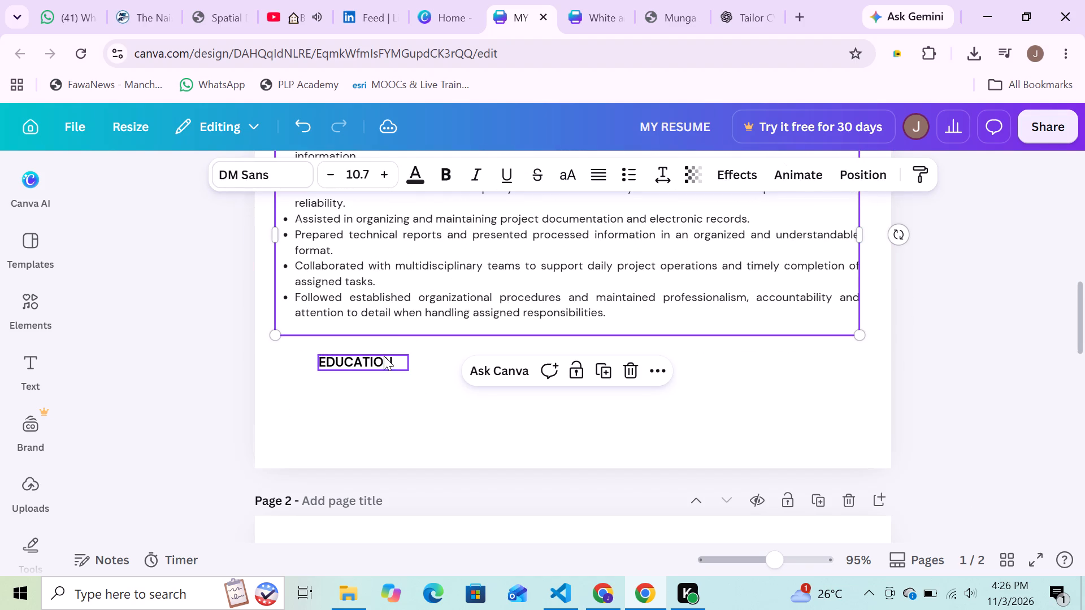
click(383, 356)
drag(383, 358, 377, 536)
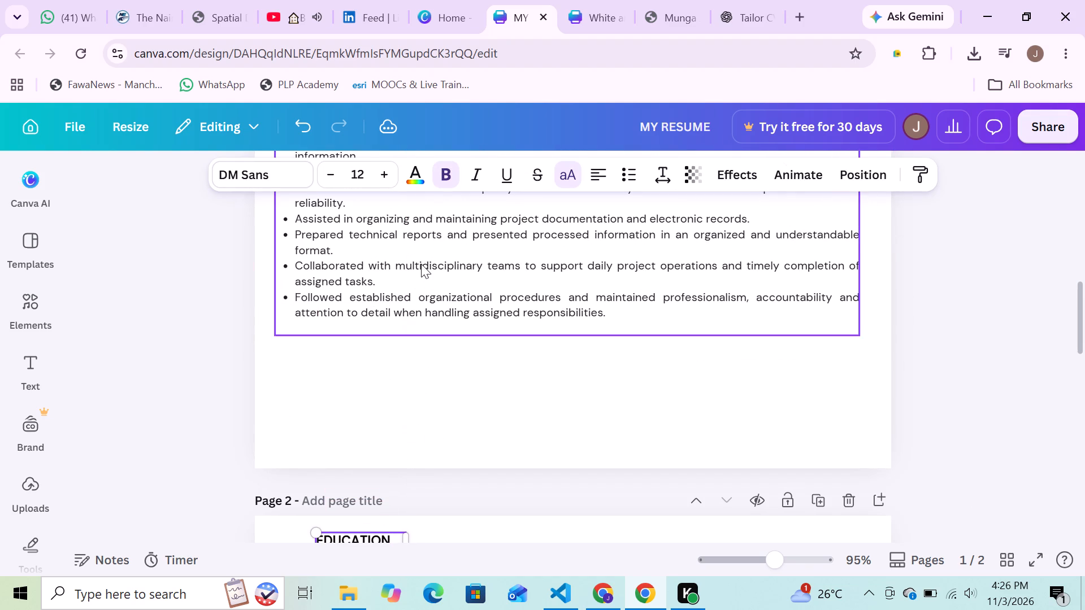
click(421, 264)
scroll(435, 345, up, 1)
drag(424, 328, 428, 399)
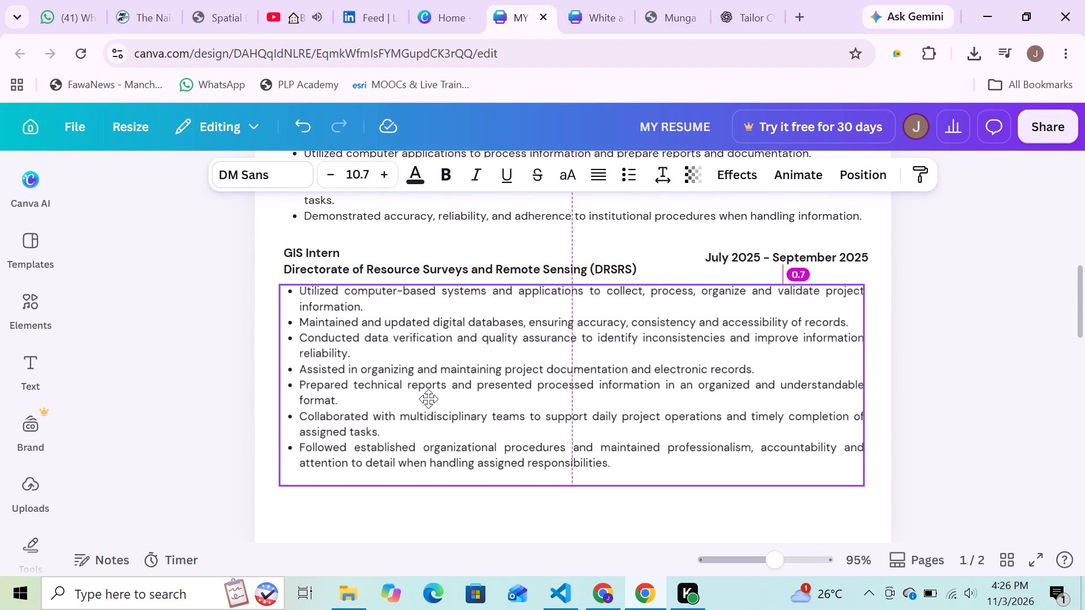
drag(428, 399, 433, 400)
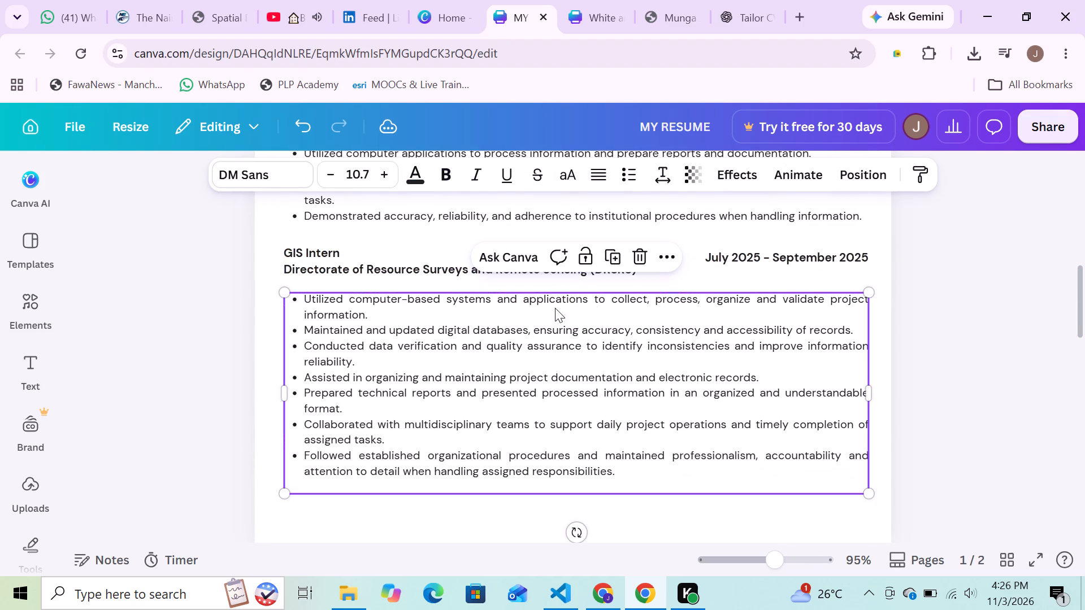
click(1024, 298)
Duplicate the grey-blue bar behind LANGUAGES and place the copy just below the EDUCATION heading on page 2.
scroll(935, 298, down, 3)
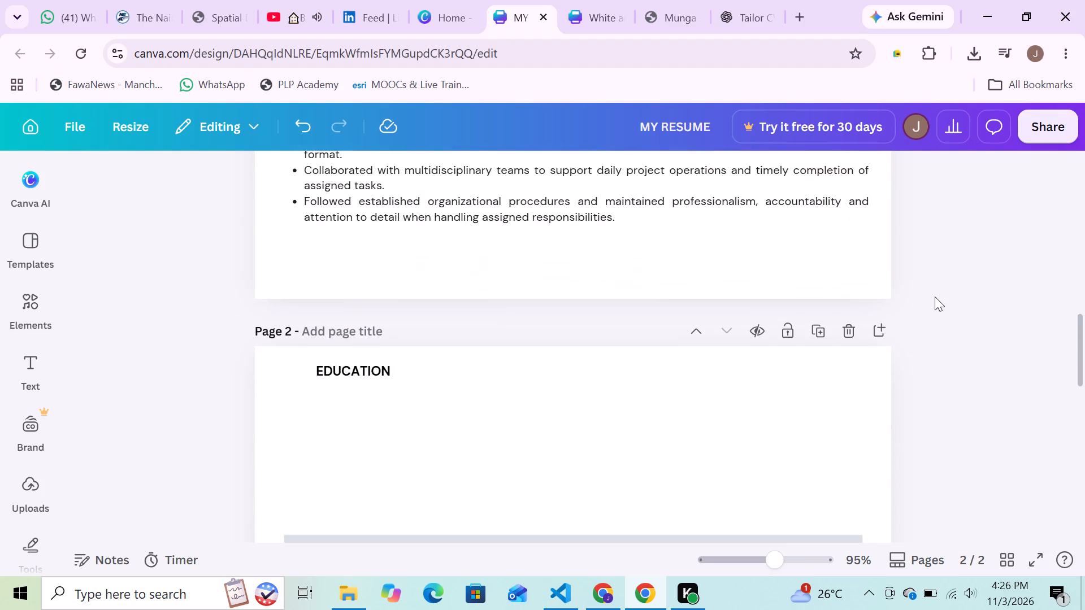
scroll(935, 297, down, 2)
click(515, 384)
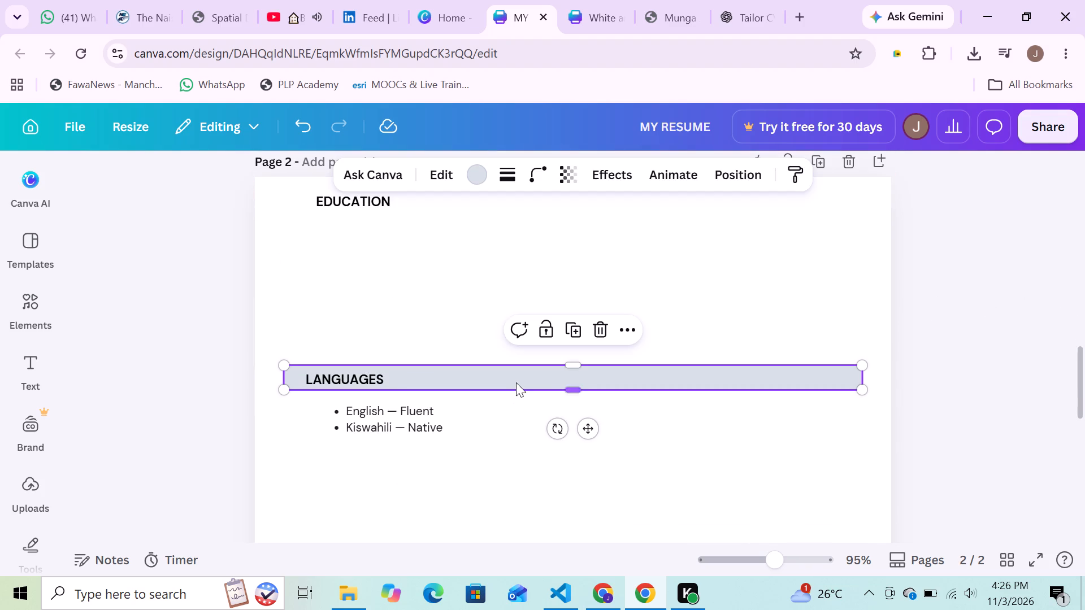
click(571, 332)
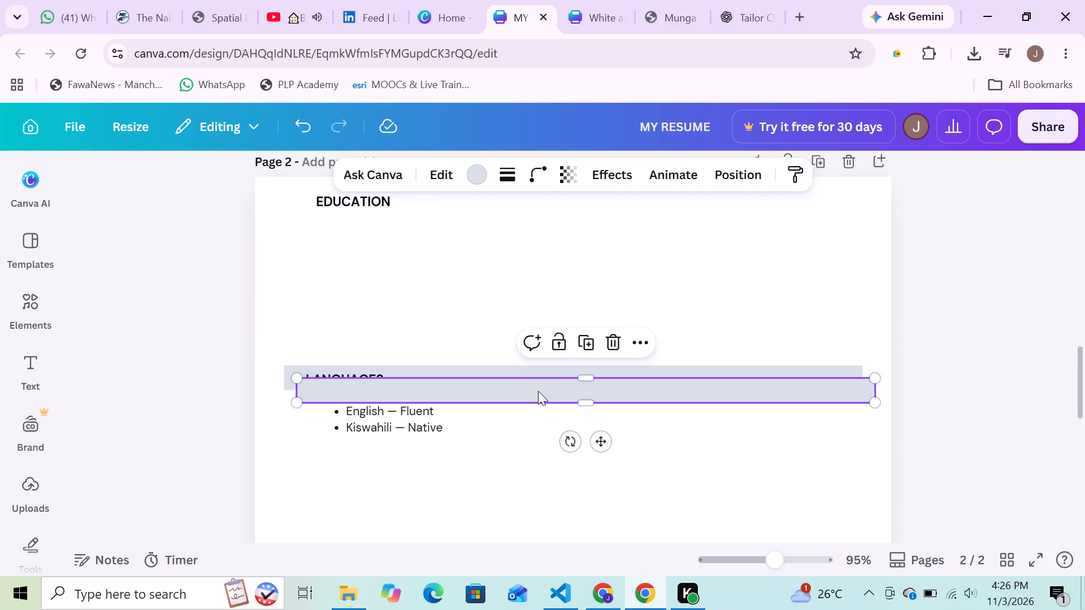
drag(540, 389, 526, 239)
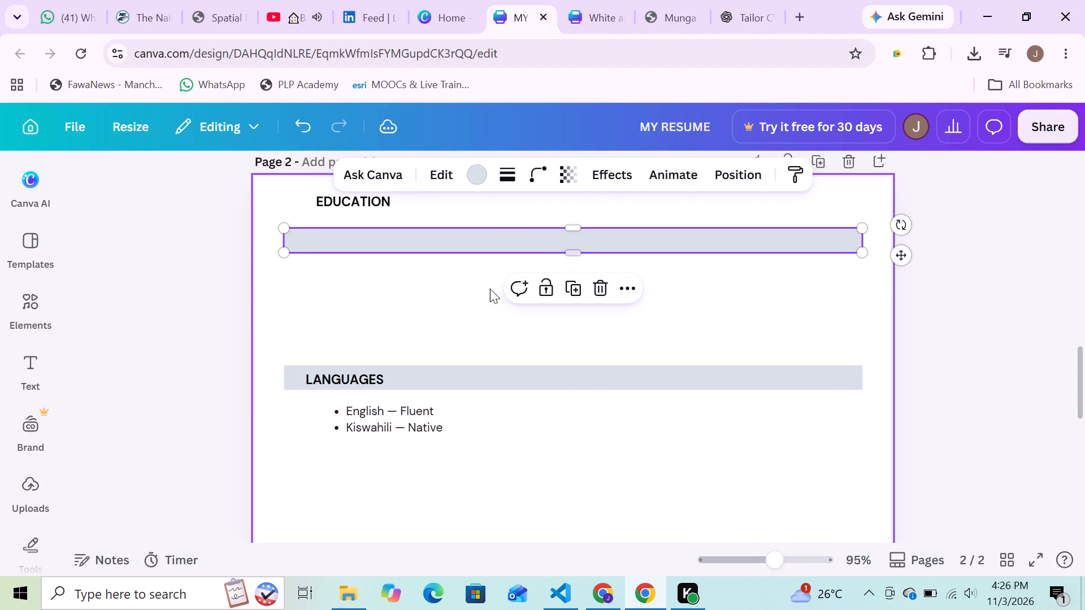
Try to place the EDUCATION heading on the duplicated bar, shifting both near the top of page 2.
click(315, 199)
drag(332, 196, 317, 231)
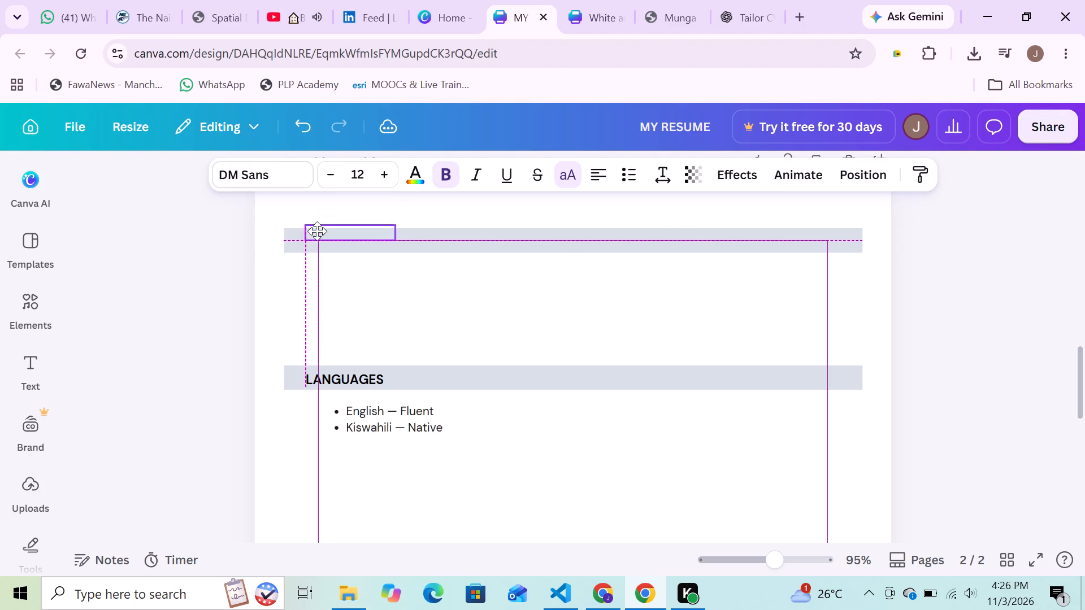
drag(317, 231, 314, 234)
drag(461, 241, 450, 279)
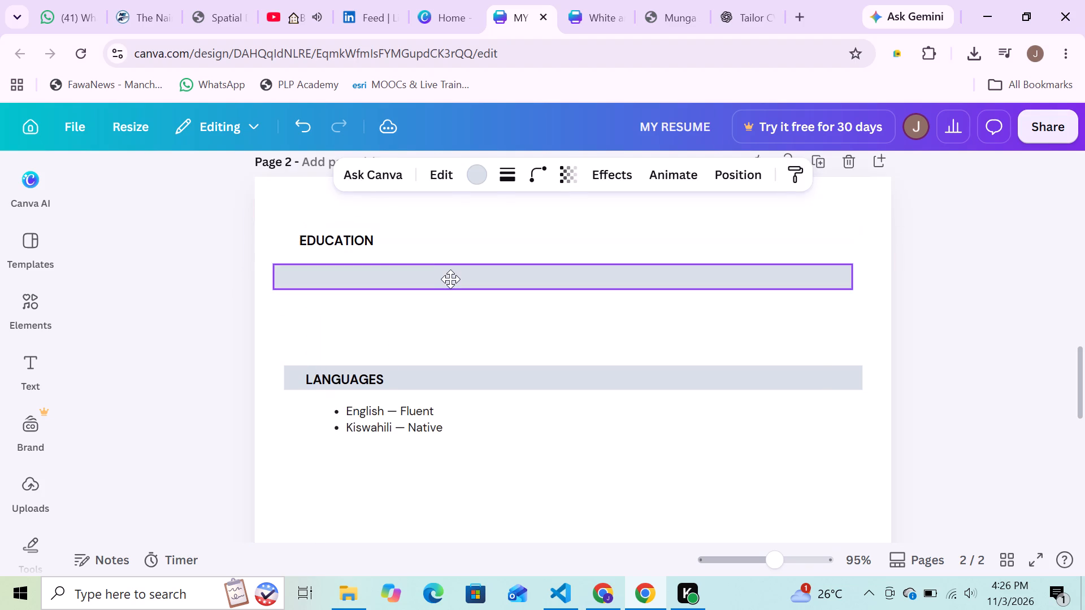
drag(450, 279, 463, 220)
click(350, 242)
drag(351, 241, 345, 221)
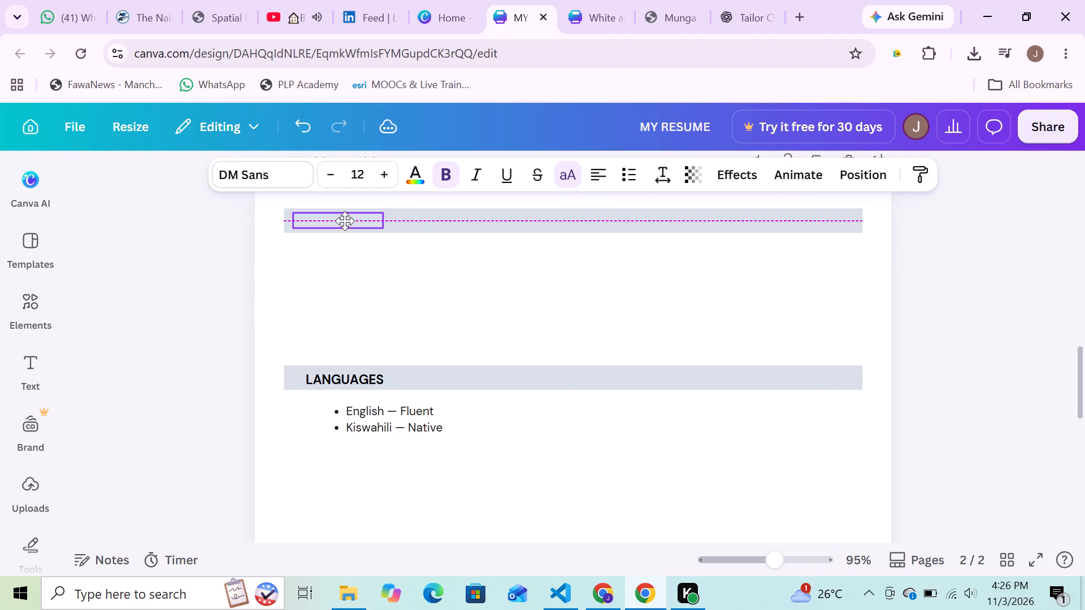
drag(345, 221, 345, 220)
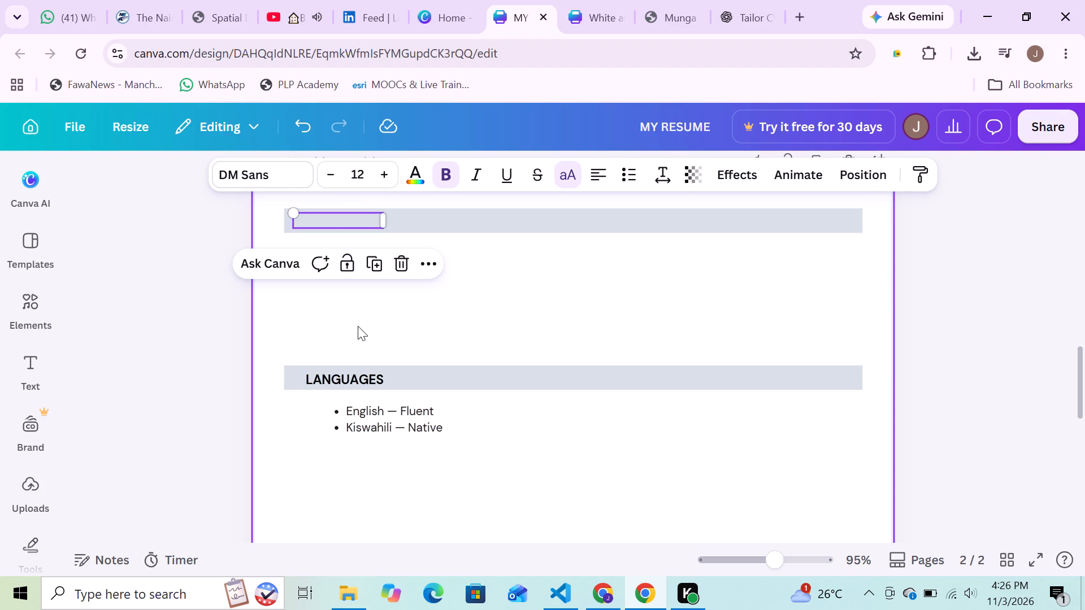
Delete the EDUCATION heading and the duplicated bar from page 2.
click(403, 258)
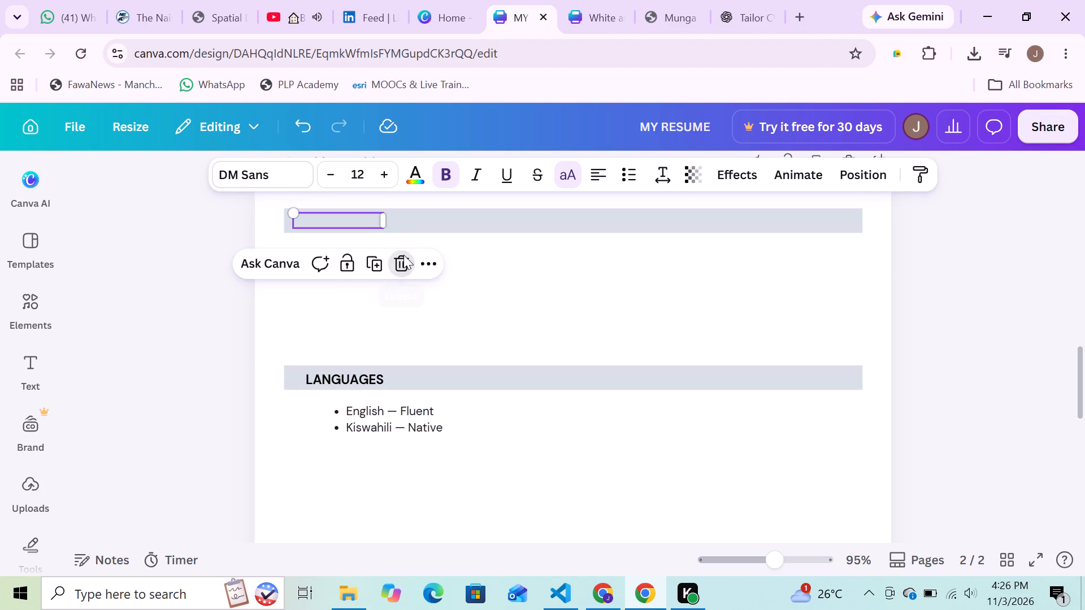
click(405, 223)
click(594, 272)
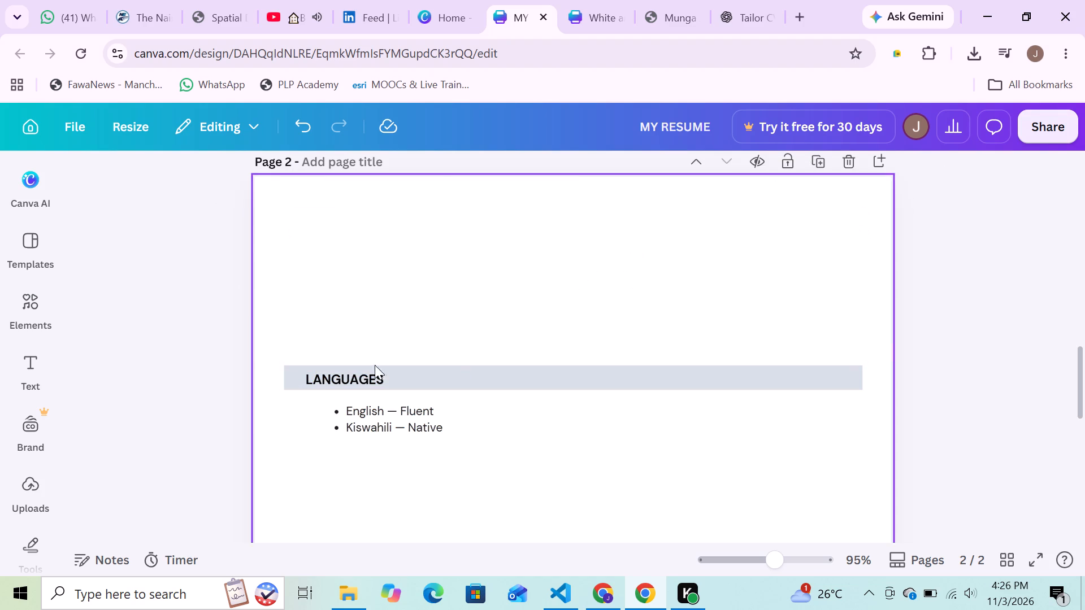
Duplicate the LANGUAGES heading together with its grey-blue bar and place the copy at the top of page 2, aligned with the original.
click(354, 372)
ctrl+click(501, 383)
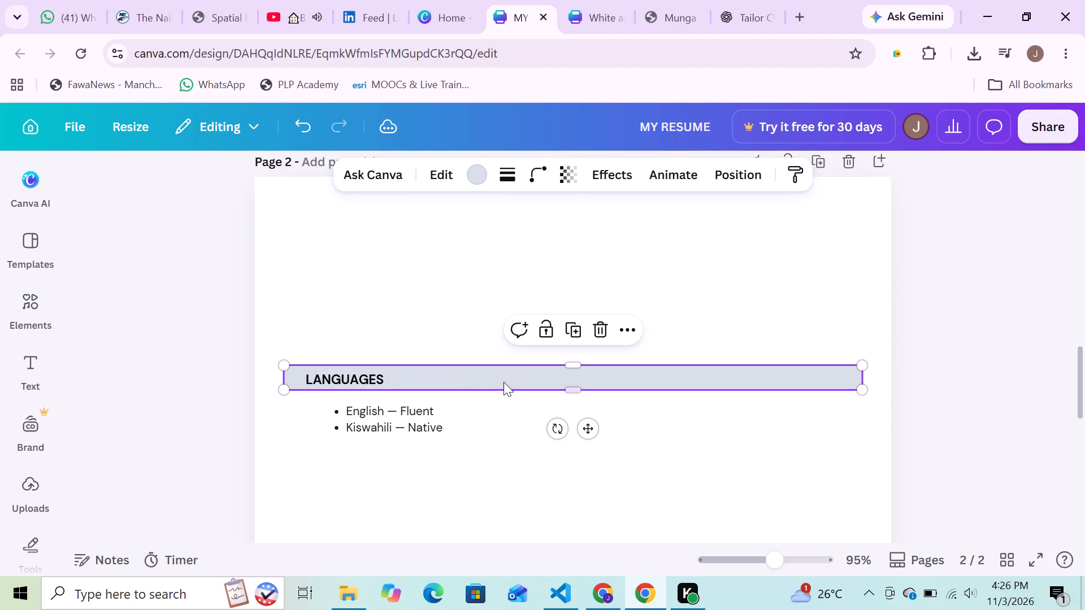
shift+click(375, 375)
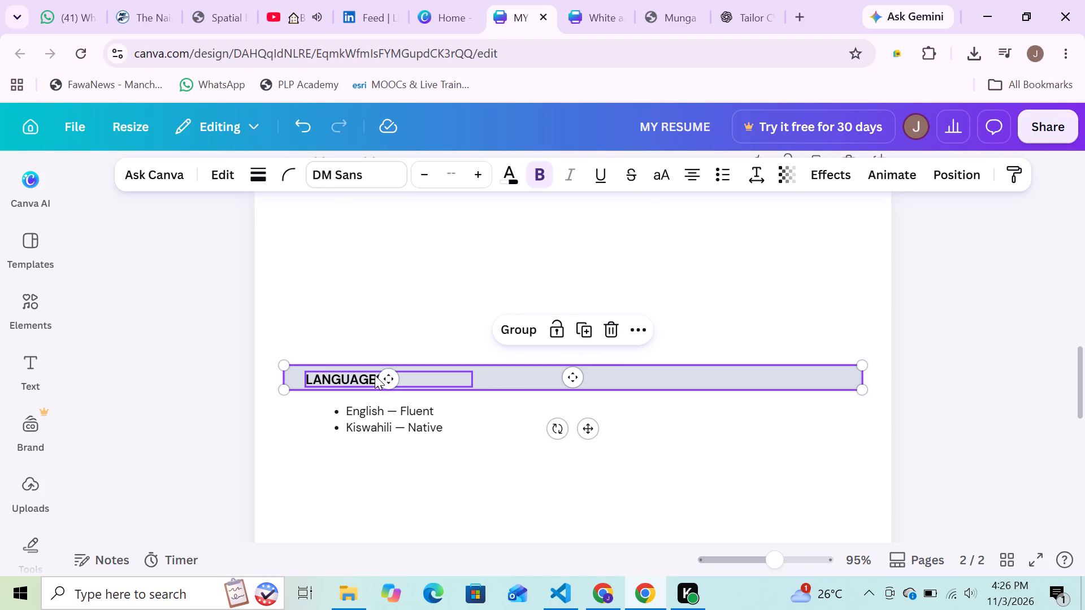
click(578, 328)
drag(496, 391, 495, 334)
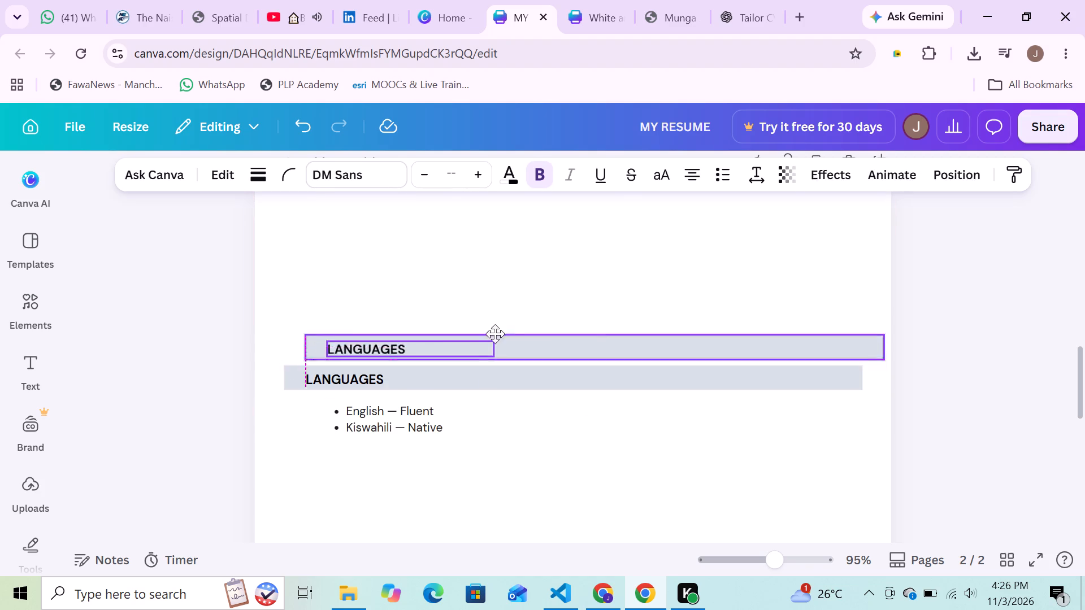
drag(495, 334, 483, 254)
scroll(471, 305, up, 1)
drag(502, 335, 500, 310)
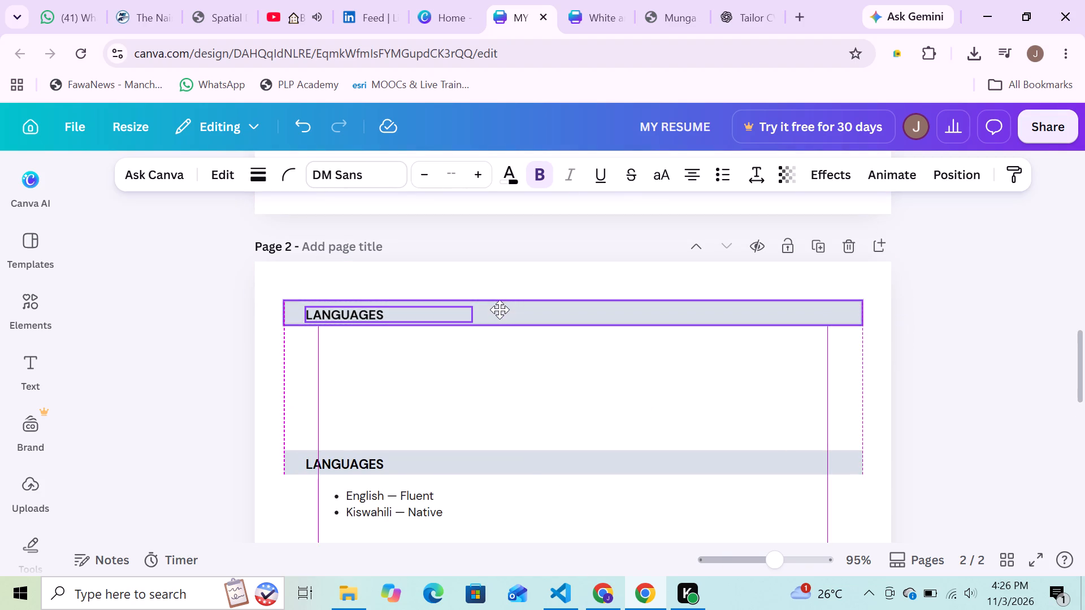
drag(500, 310, 500, 302)
Change the text of the duplicated heading at the top of page 2 to EDUCATION.
double_click(407, 303)
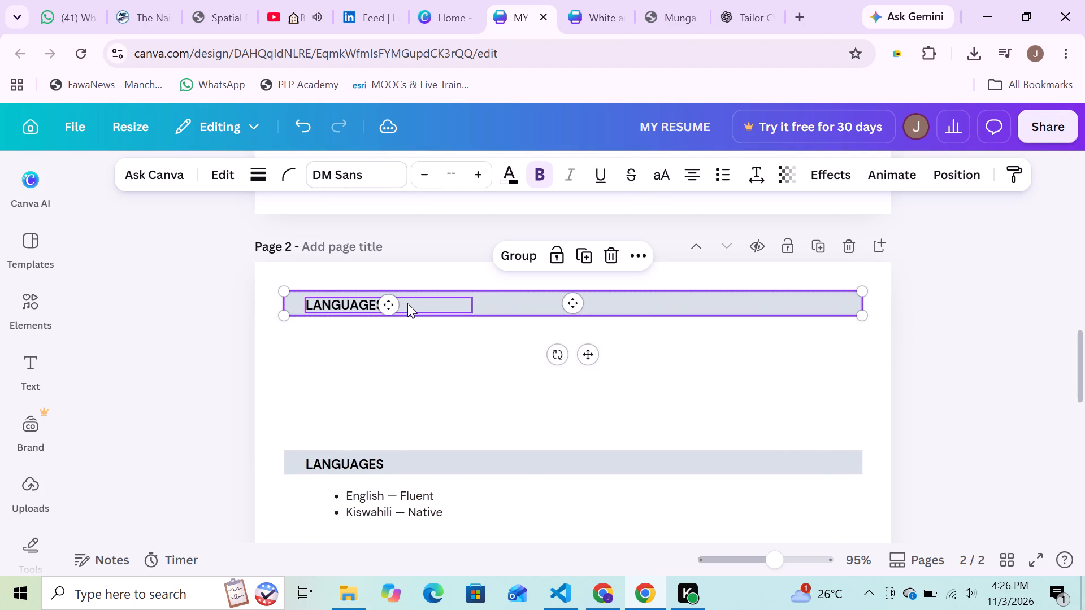
click(410, 364)
double_click(396, 304)
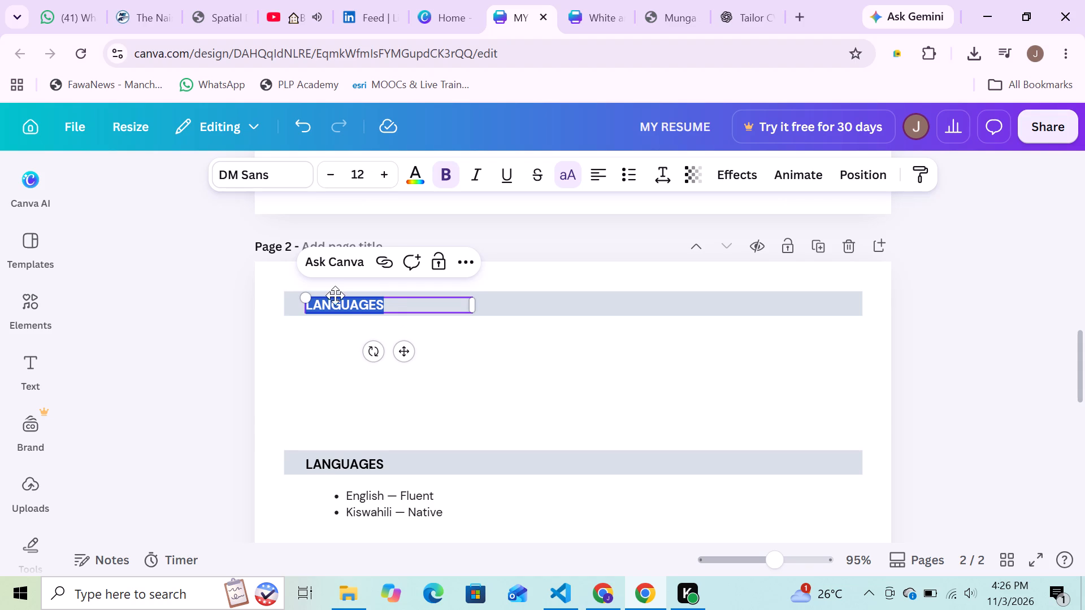
text(EDUCATO)
key(BackSpace)
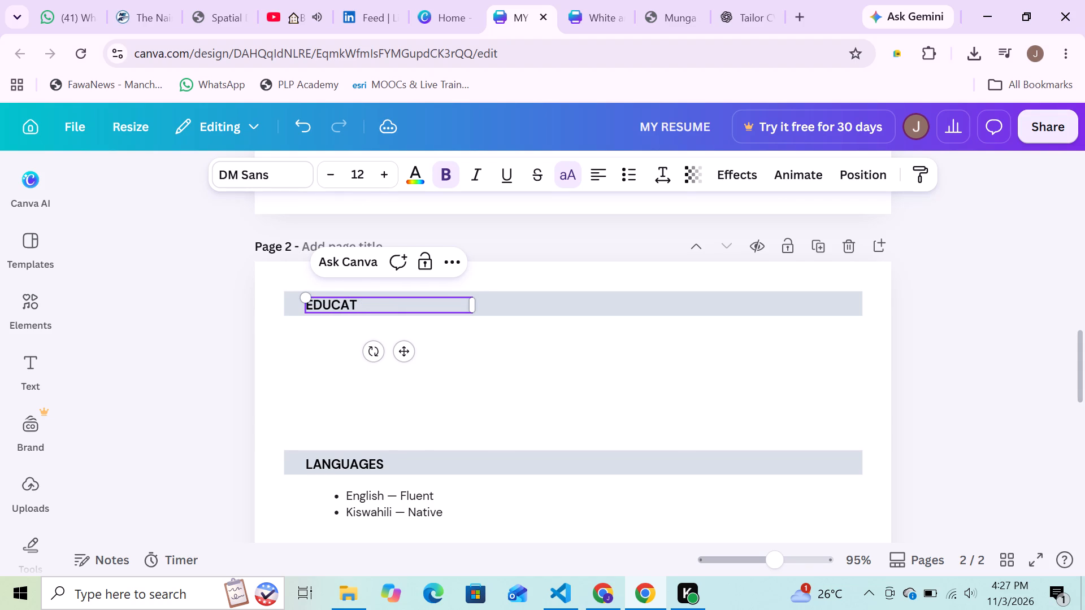
text(ION)
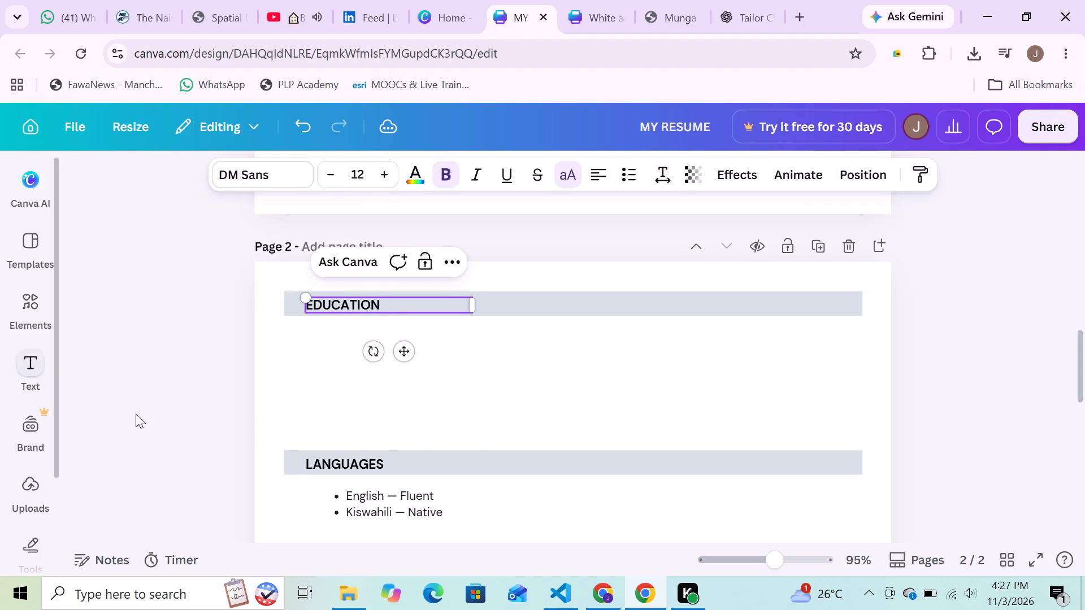
click(476, 381)
In the White and Blue Minimalist resume template, copy the Bachelor of Business Administration title, its university details and its date range together.
click(585, 1)
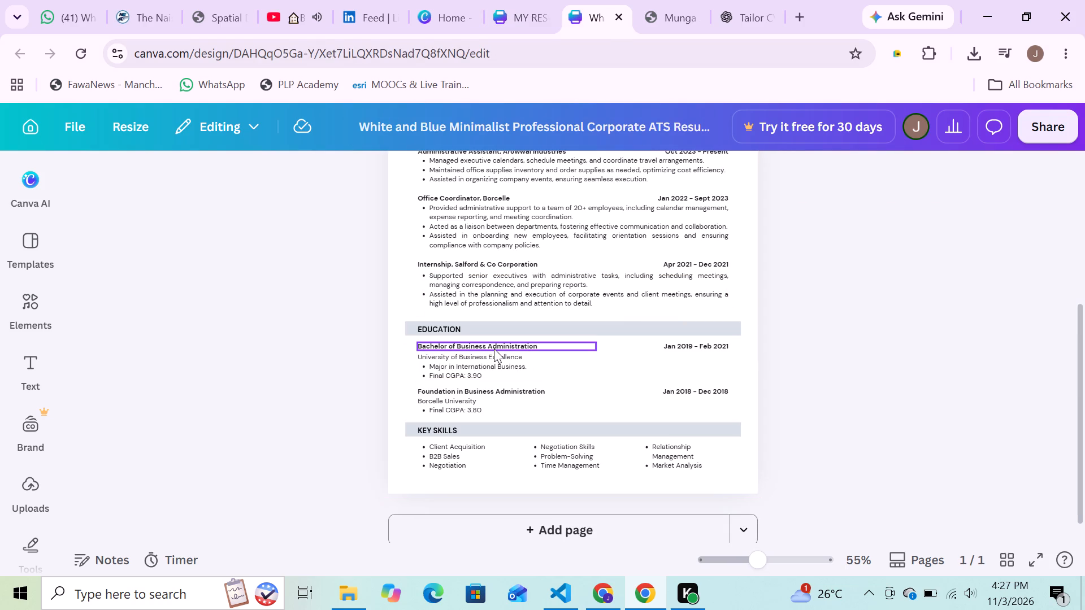
click(494, 348)
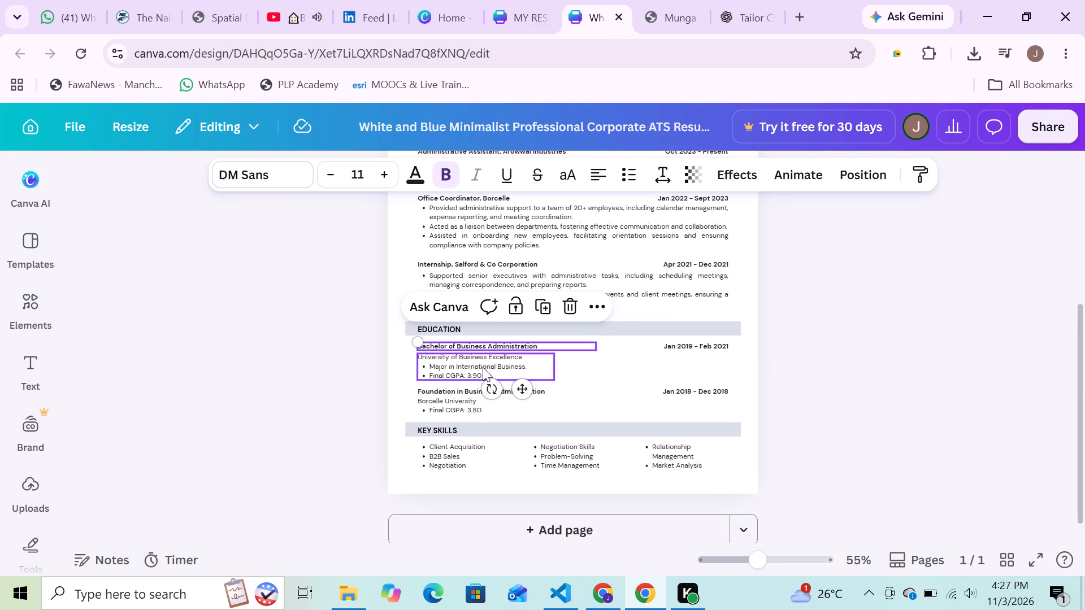
ctrl+click(483, 367)
shift+click(683, 349)
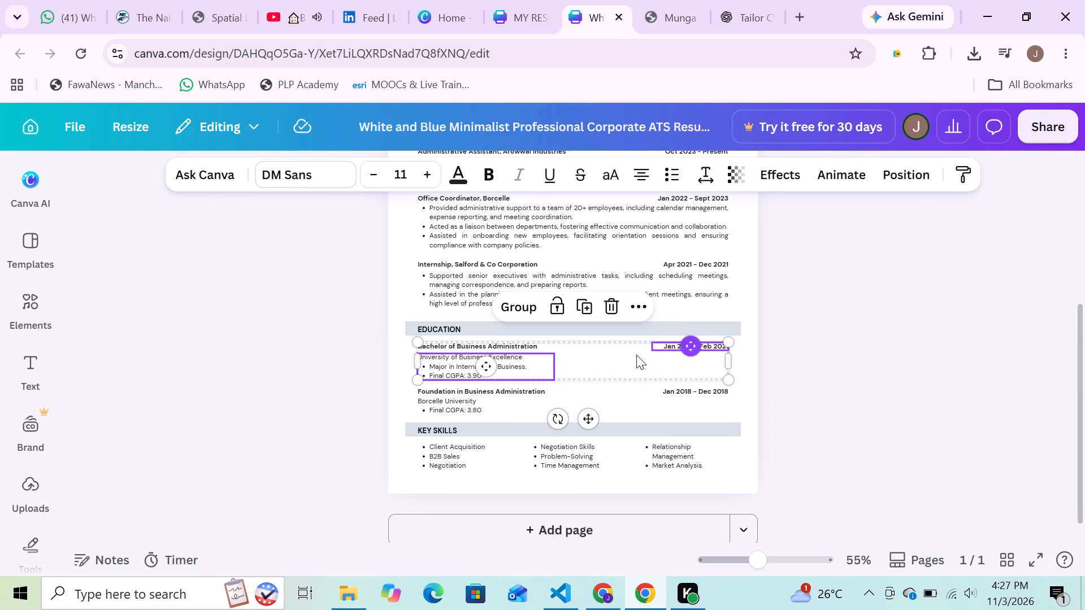
shift+click(474, 347)
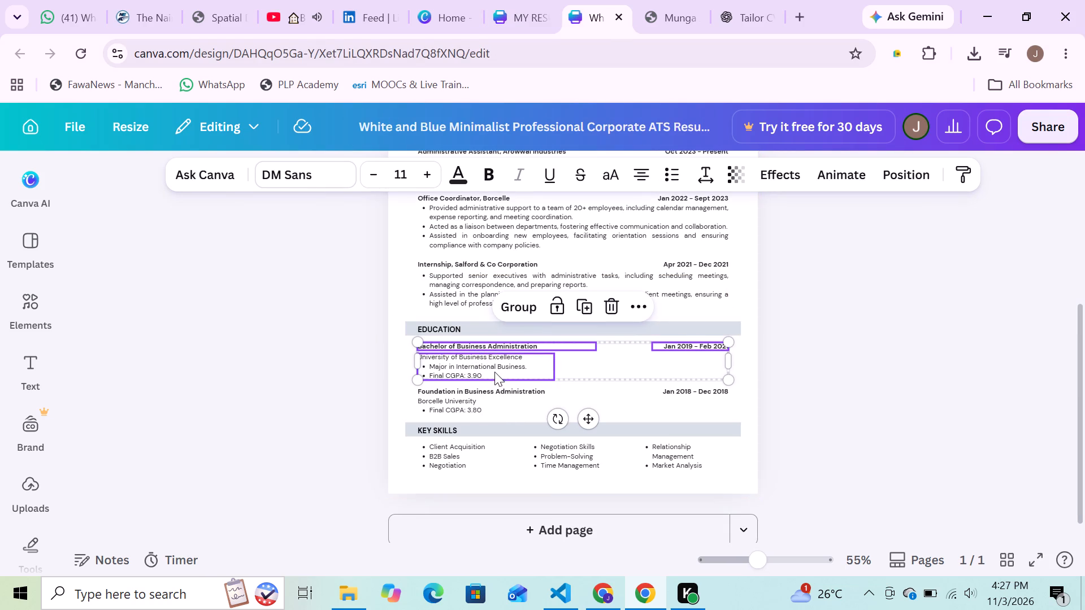
scroll(494, 371, up, 1)
right_click(494, 371)
scroll(436, 454, down, 2)
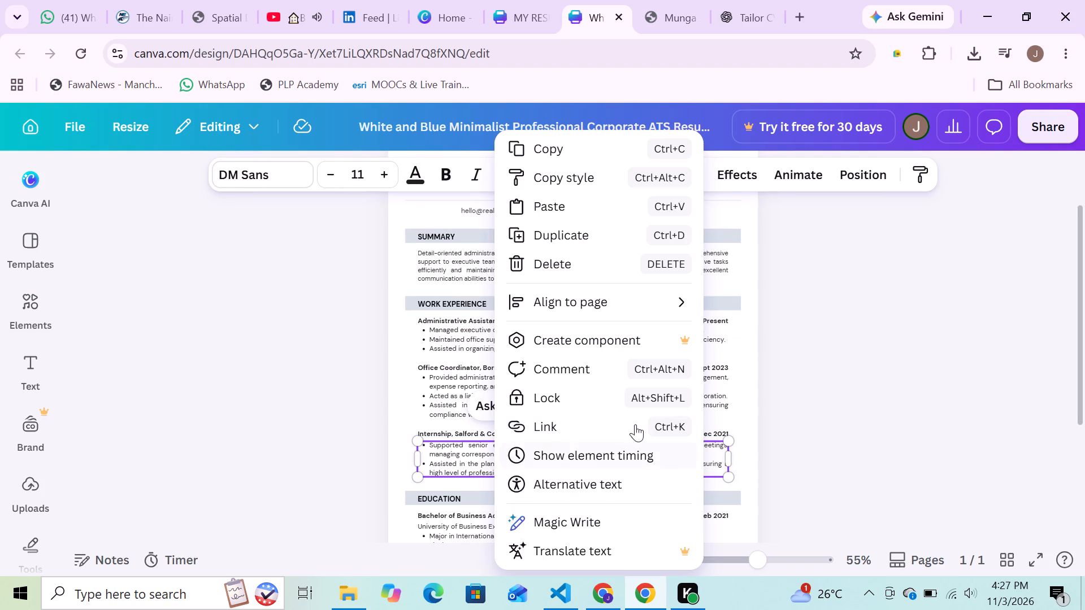
click(824, 364)
scroll(808, 309, down, 2)
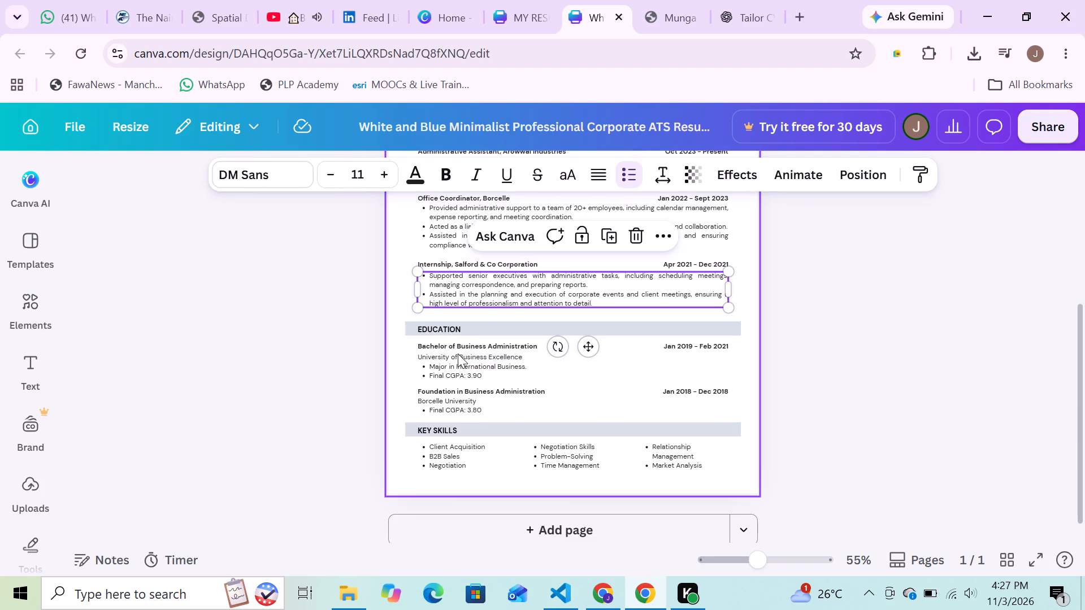
click(456, 359)
ctrl+click(455, 344)
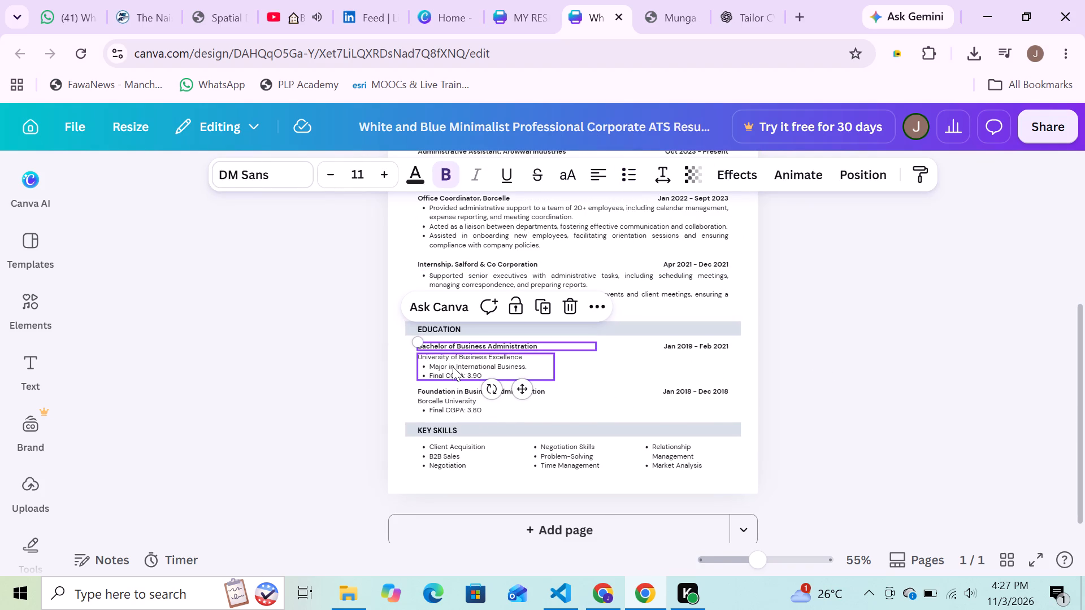
shift+click(453, 367)
shift+click(687, 350)
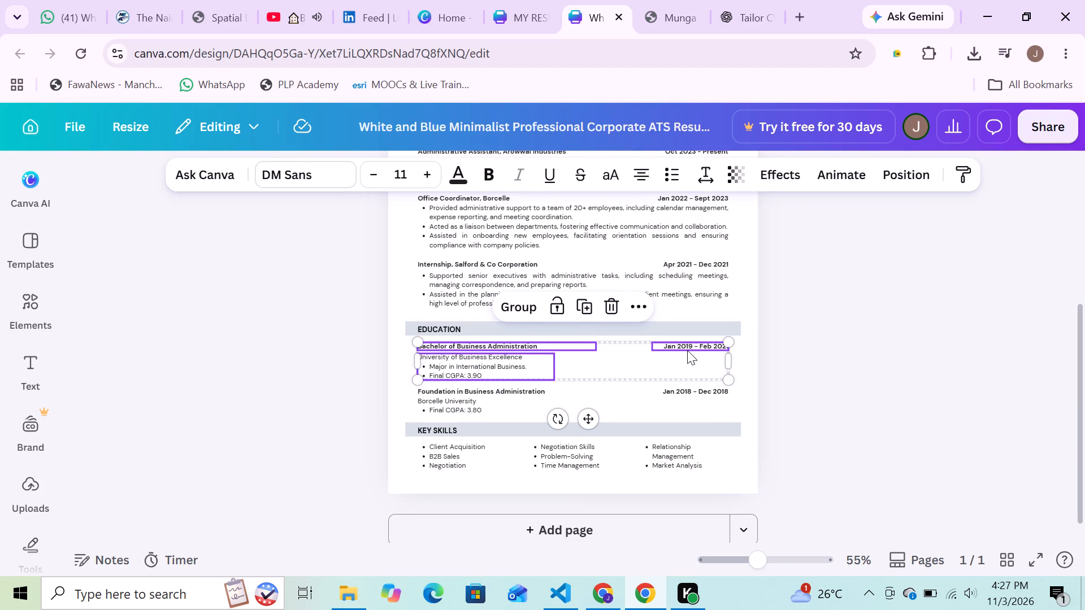
right_click(524, 360)
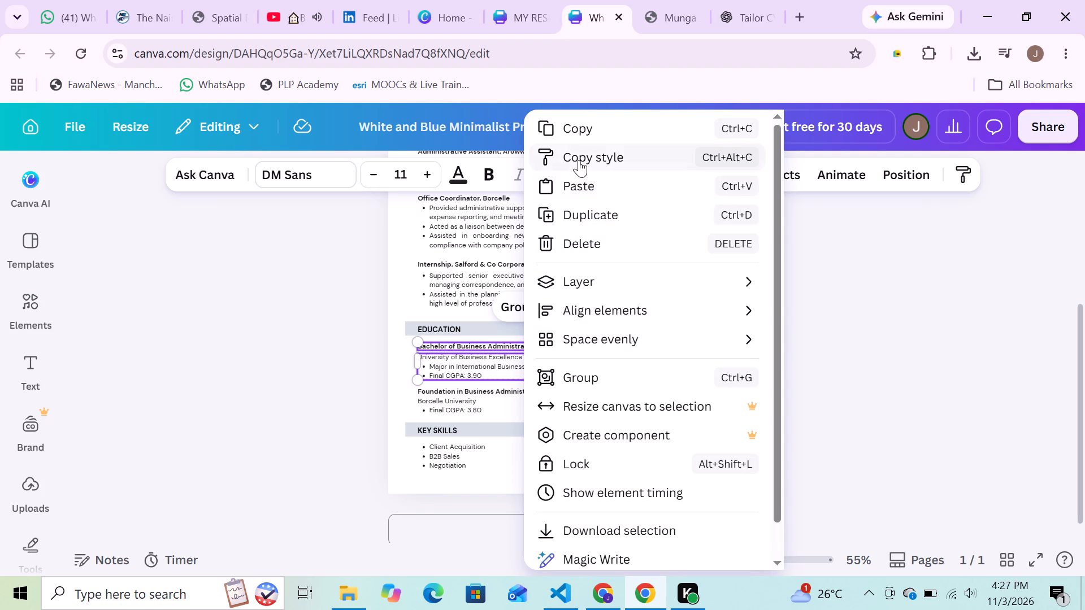
click(576, 133)
Back in MY RESUME, start pasting the copied degree entry below EDUCATION on page 2 and allow Canva clipboard access.
click(519, 23)
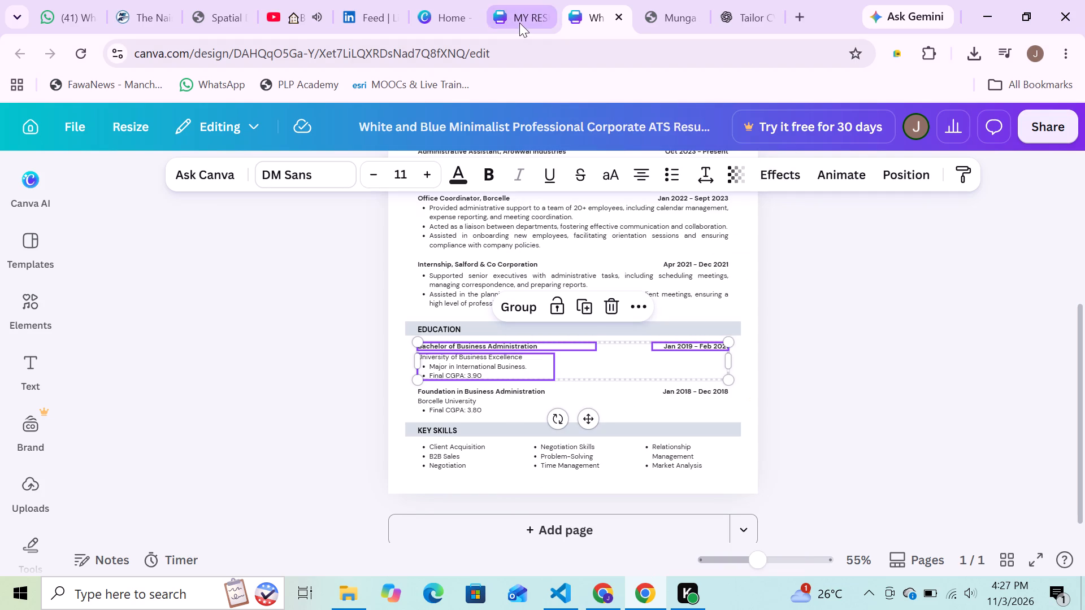
click(339, 344)
right_click(339, 342)
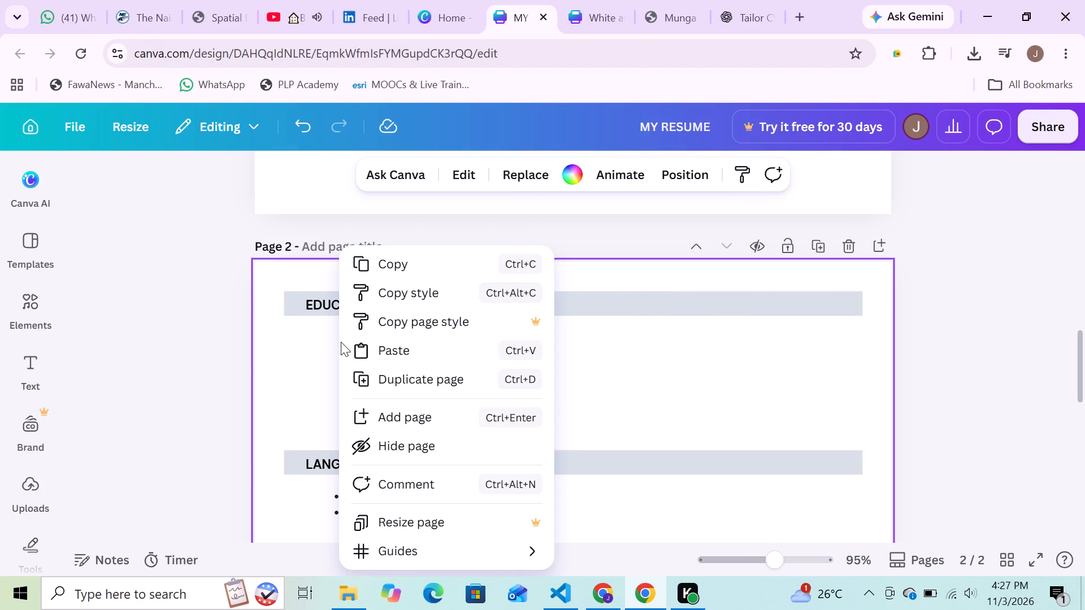
click(389, 340)
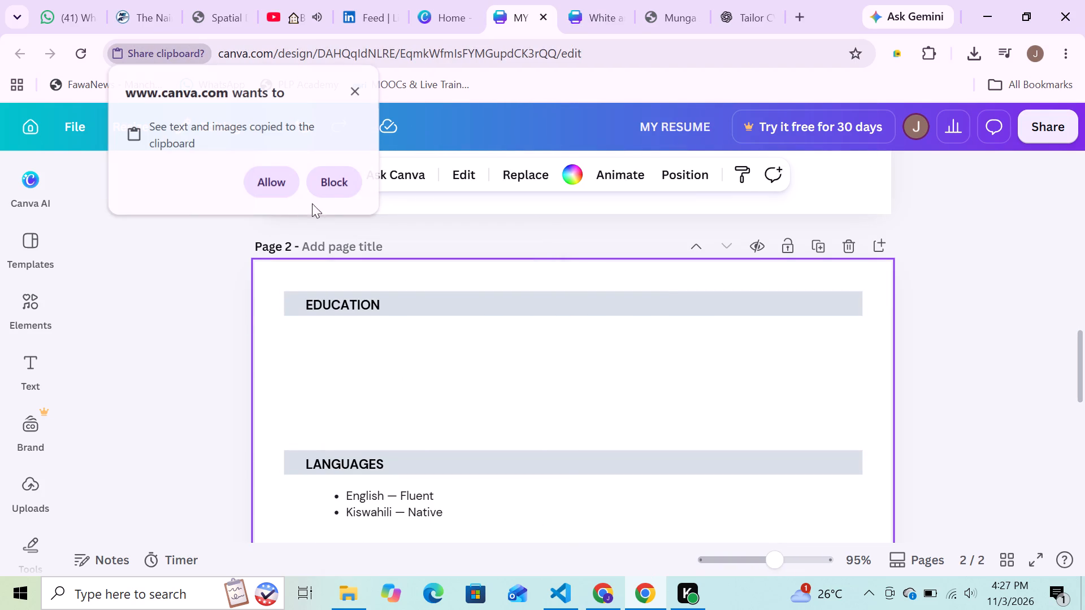
click(279, 182)
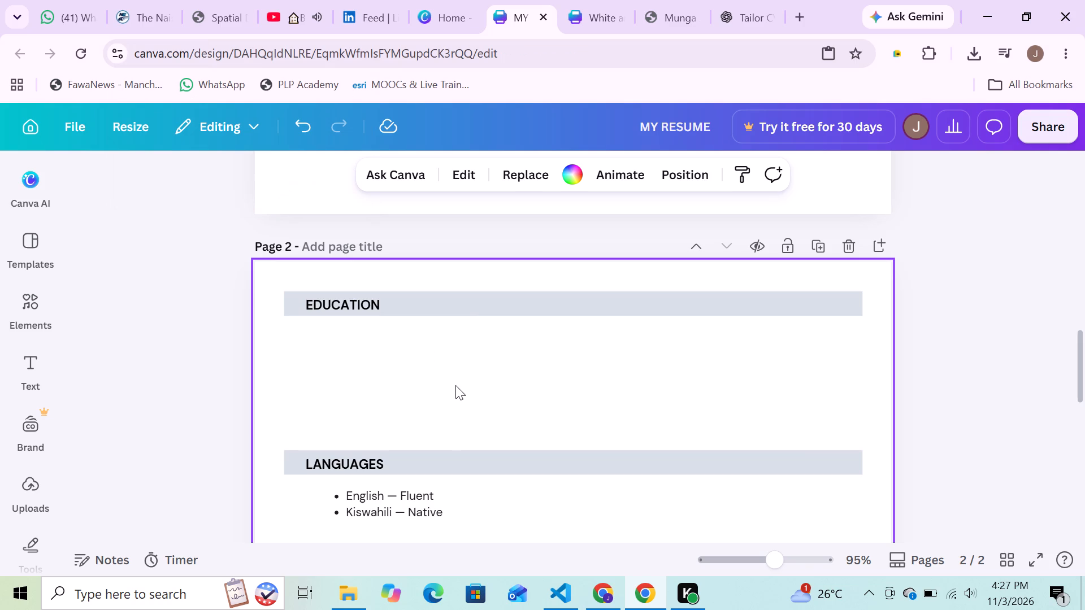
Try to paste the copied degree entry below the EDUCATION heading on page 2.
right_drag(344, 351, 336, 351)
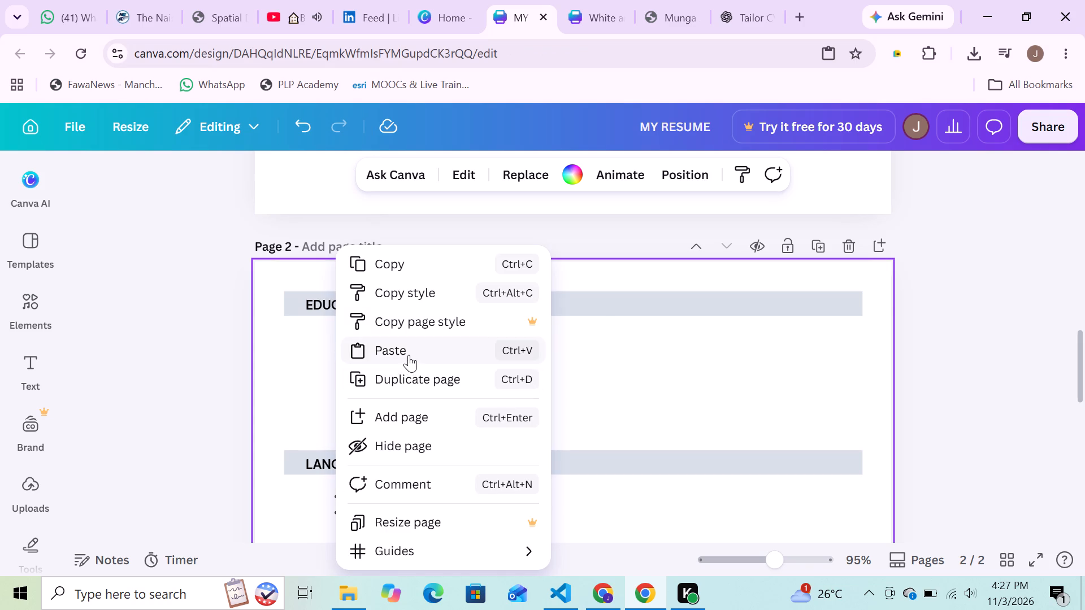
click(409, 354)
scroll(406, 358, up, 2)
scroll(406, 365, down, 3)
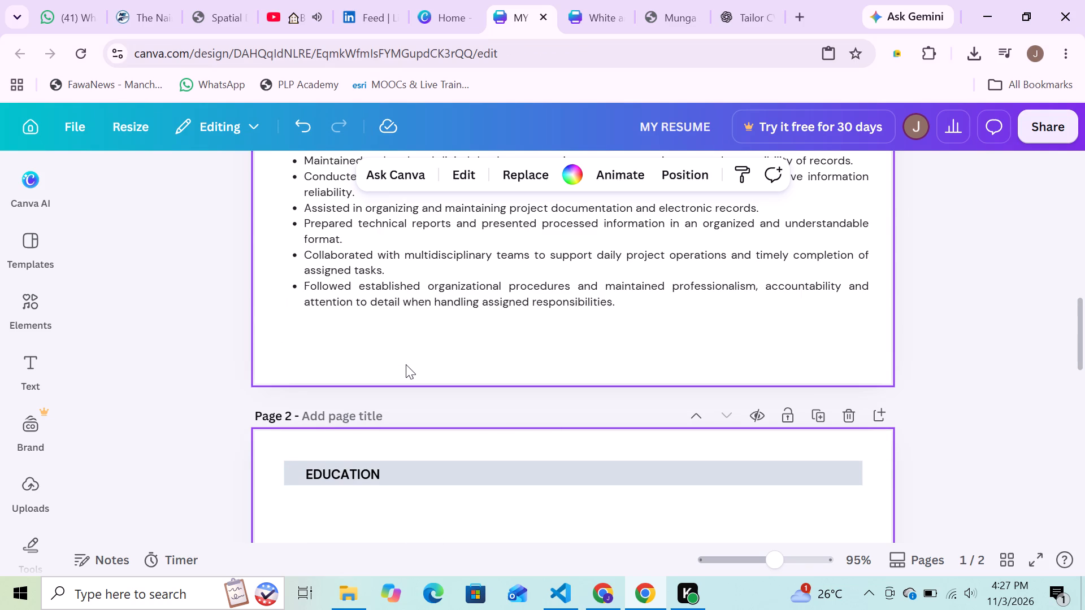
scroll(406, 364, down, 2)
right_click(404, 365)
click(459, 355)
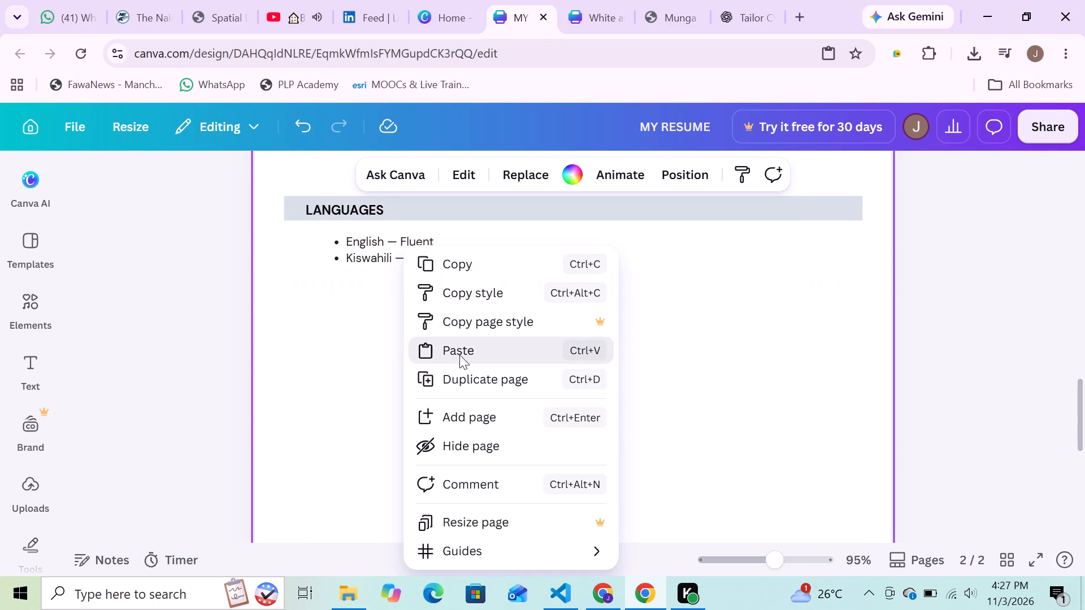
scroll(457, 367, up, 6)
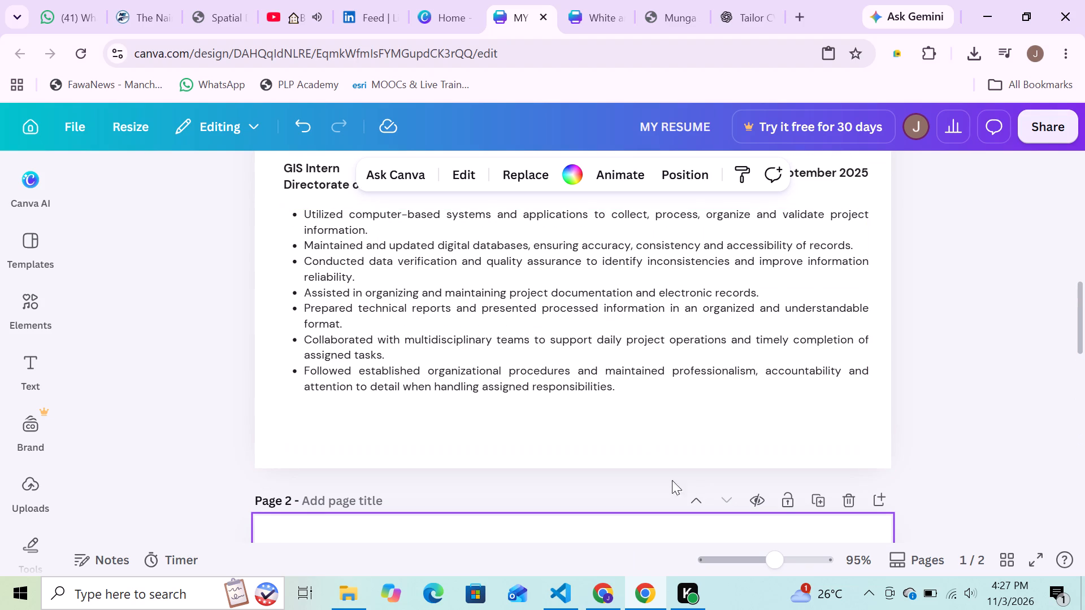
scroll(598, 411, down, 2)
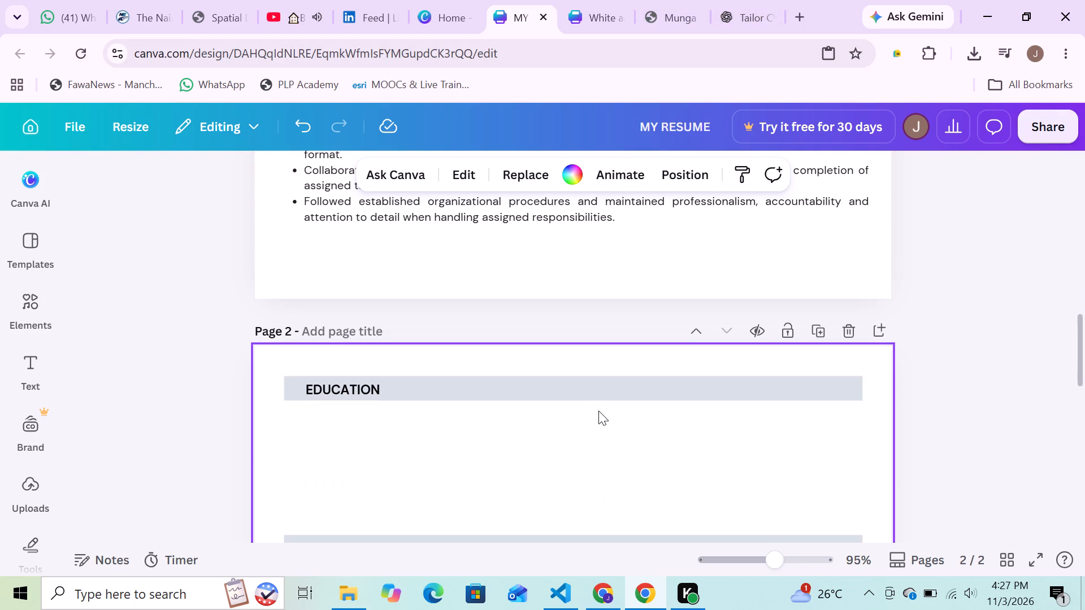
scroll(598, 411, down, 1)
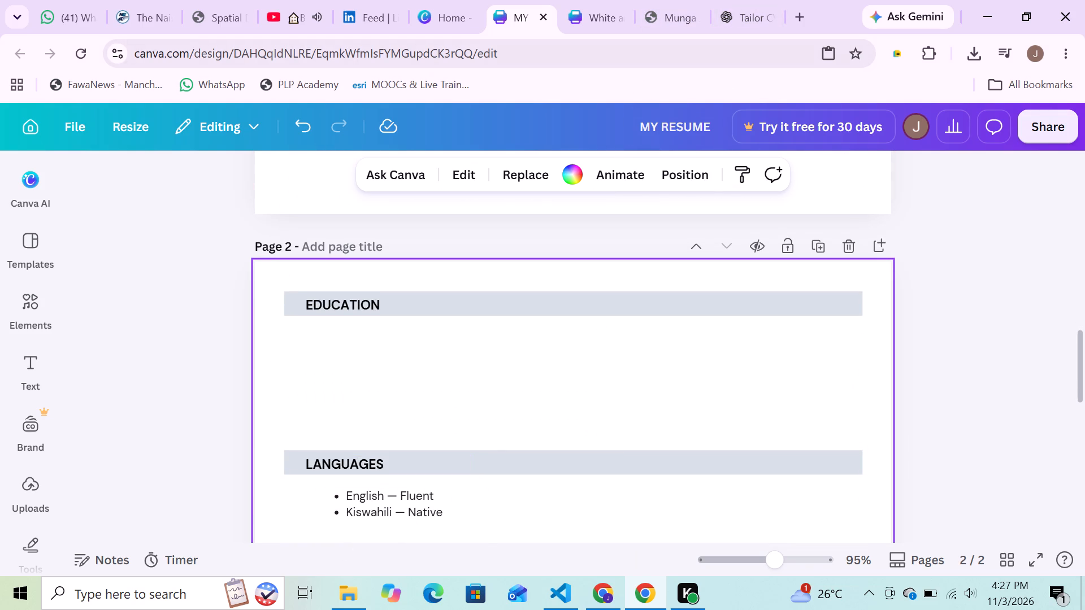
Return to the White and Blue Minimalist template and copy the selected Bachelor of Business Administration entry again.
click(594, 0)
right_drag(476, 362, 475, 362)
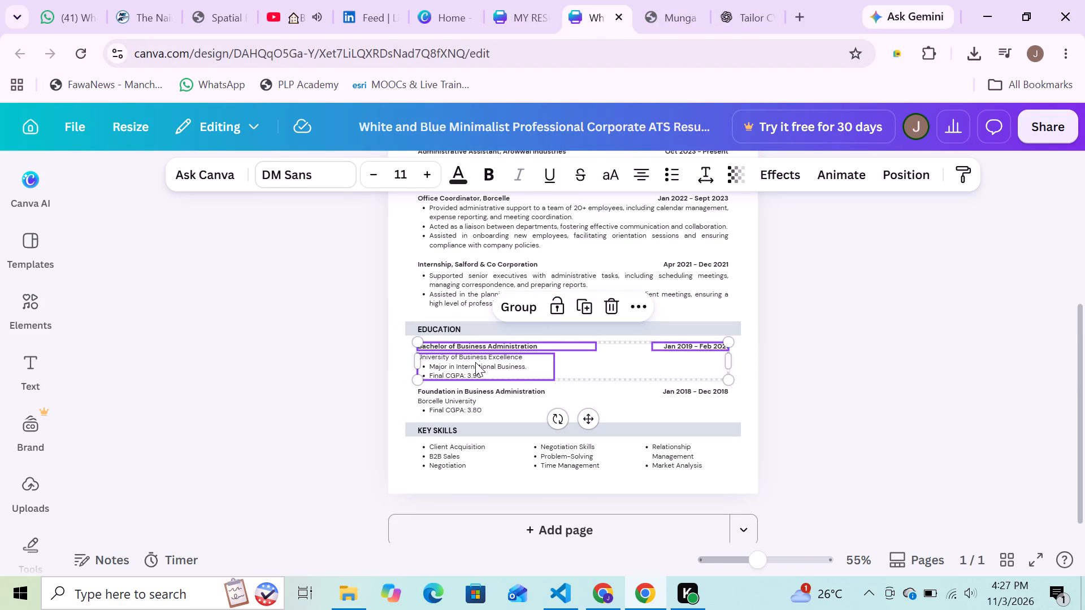
right_drag(475, 362, 475, 351)
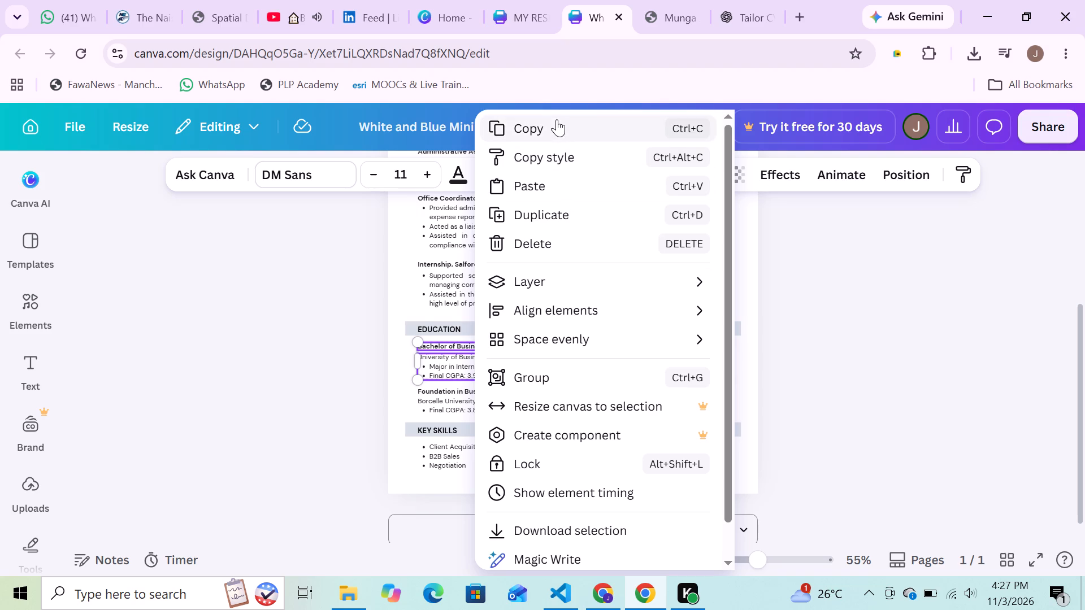
click(557, 119)
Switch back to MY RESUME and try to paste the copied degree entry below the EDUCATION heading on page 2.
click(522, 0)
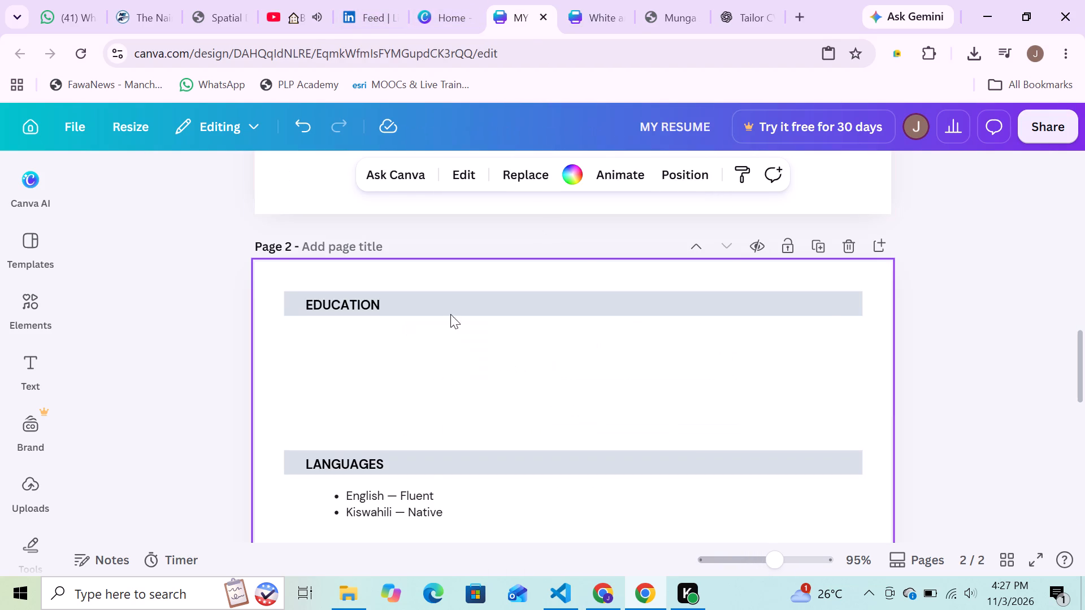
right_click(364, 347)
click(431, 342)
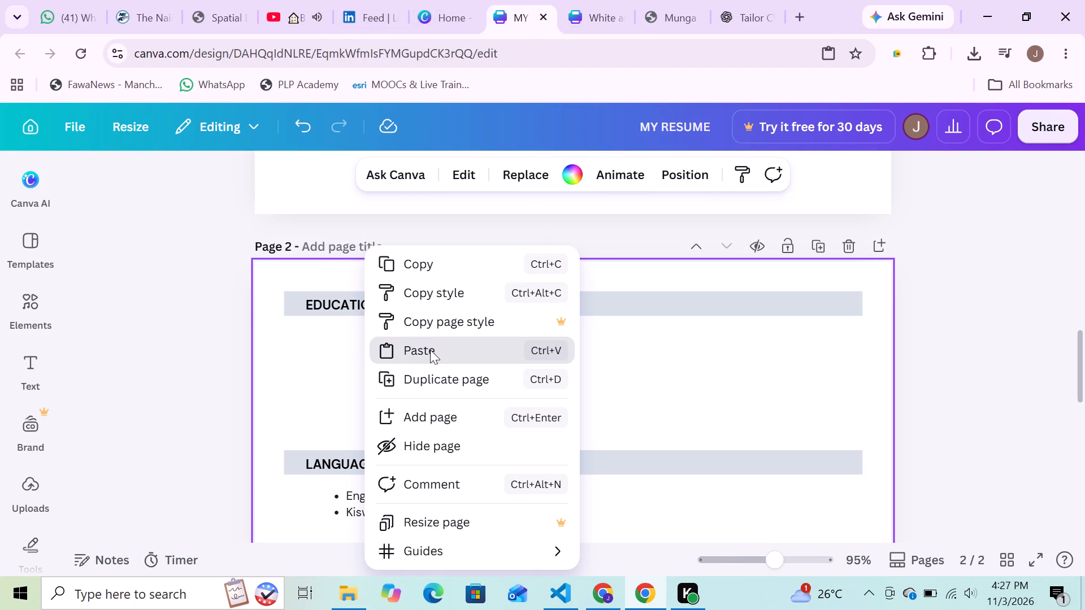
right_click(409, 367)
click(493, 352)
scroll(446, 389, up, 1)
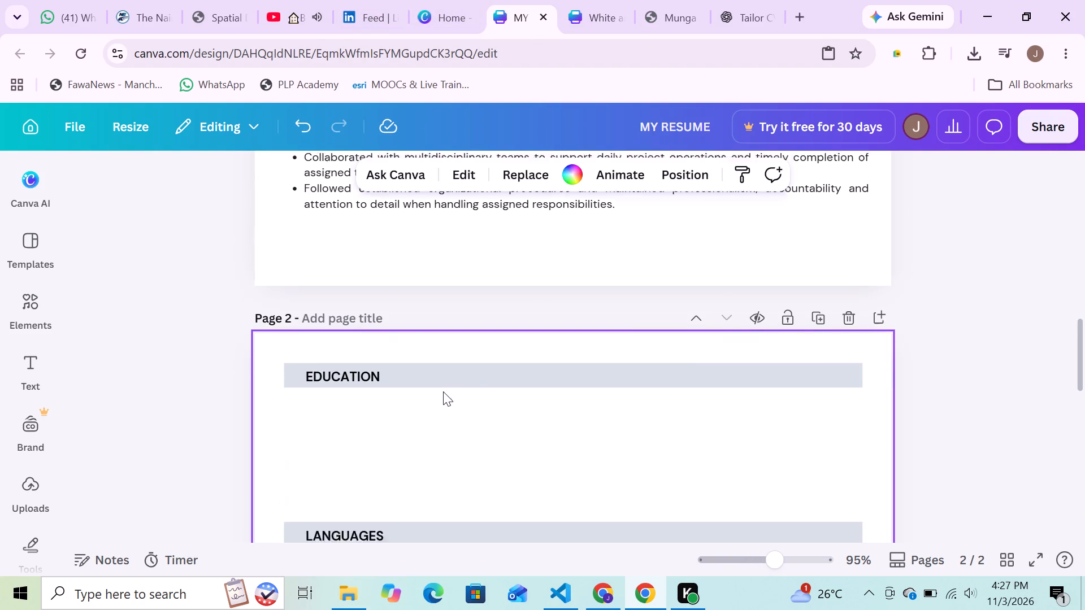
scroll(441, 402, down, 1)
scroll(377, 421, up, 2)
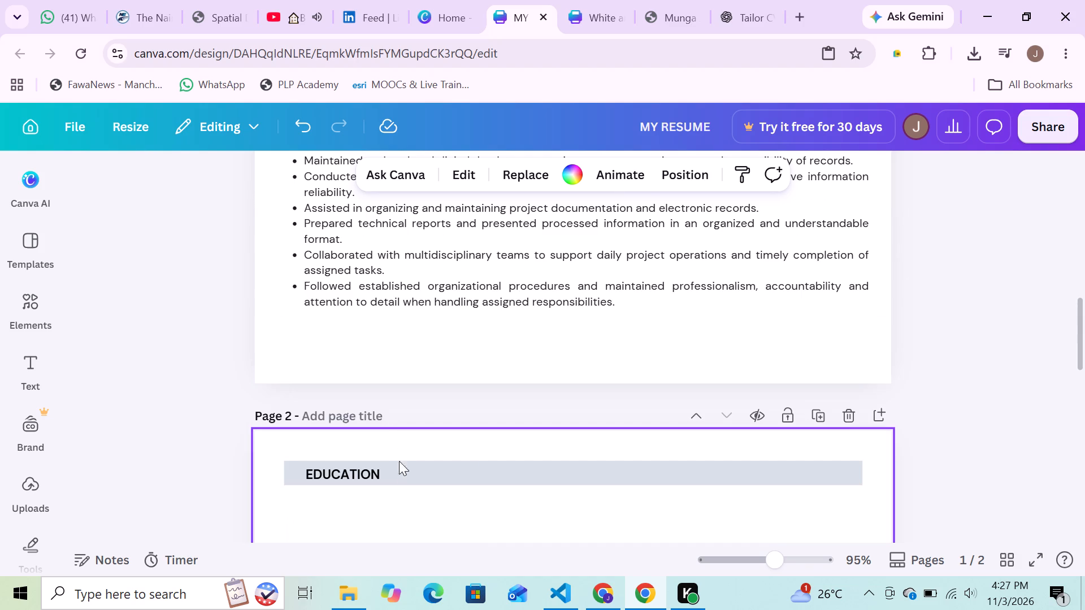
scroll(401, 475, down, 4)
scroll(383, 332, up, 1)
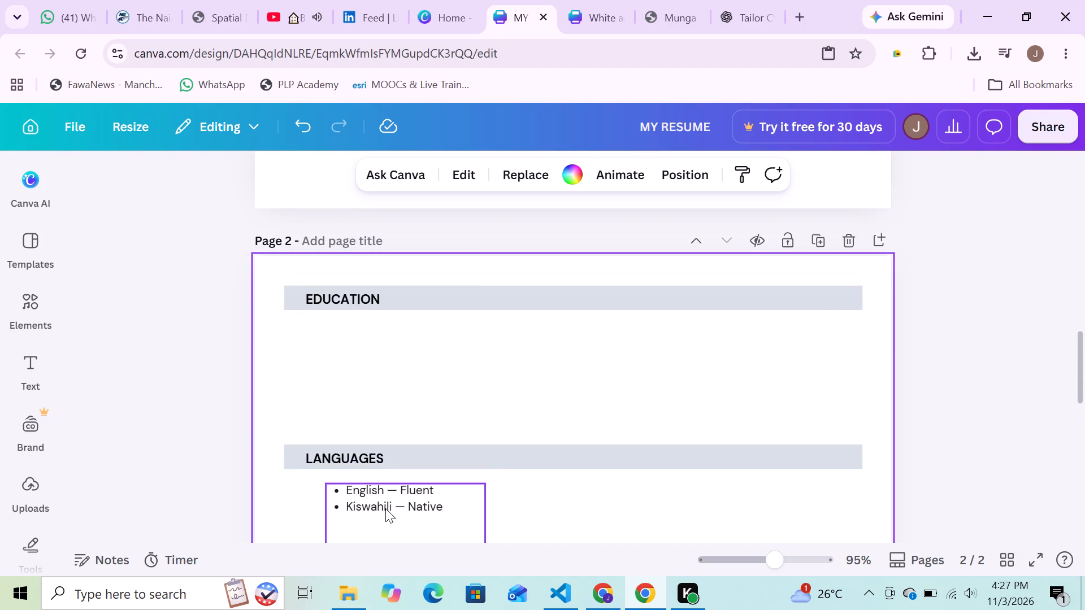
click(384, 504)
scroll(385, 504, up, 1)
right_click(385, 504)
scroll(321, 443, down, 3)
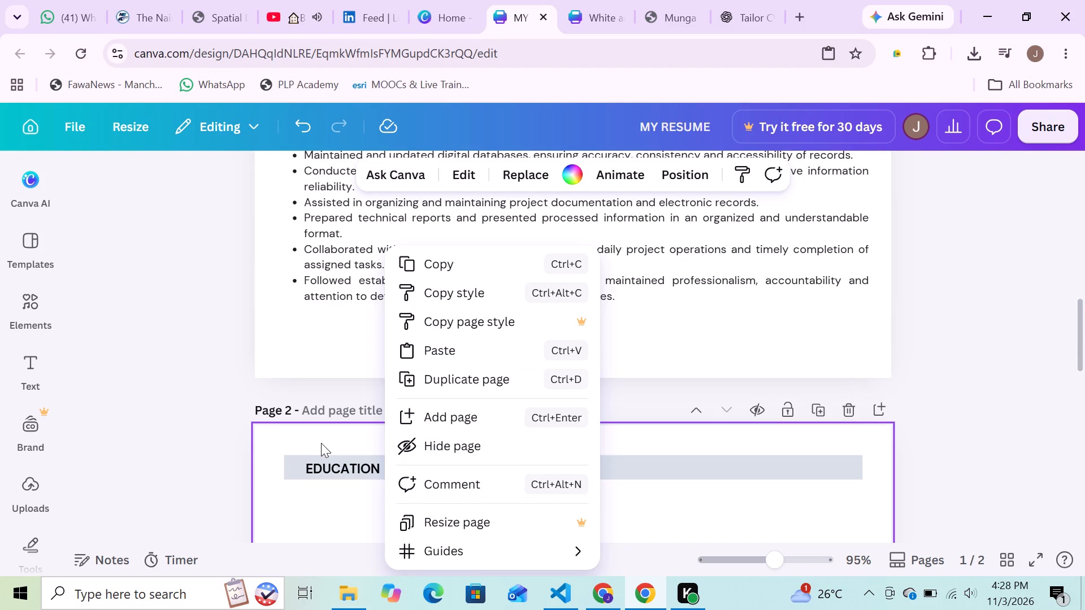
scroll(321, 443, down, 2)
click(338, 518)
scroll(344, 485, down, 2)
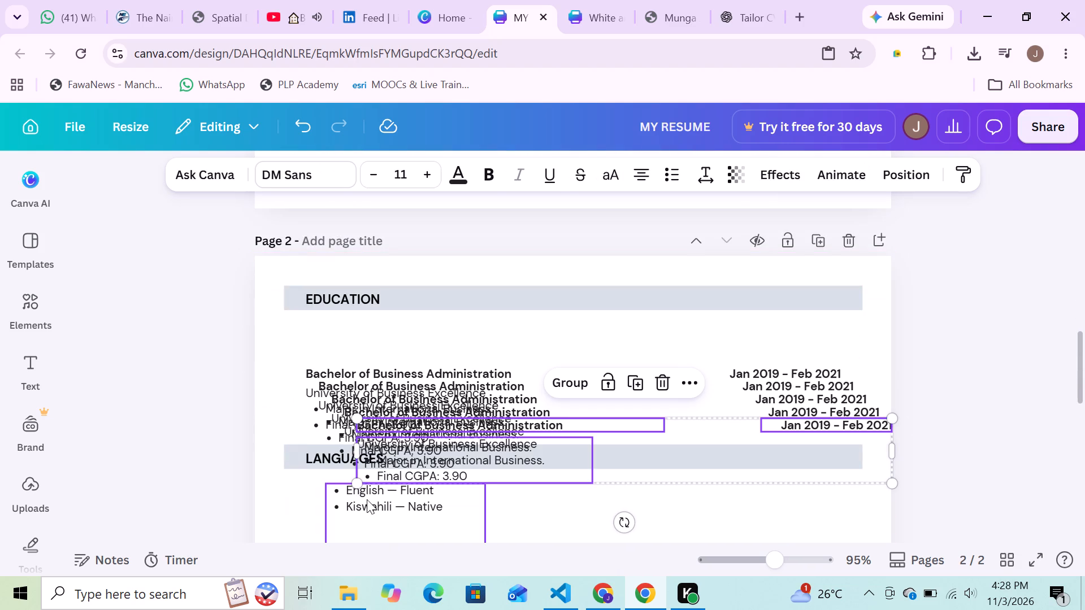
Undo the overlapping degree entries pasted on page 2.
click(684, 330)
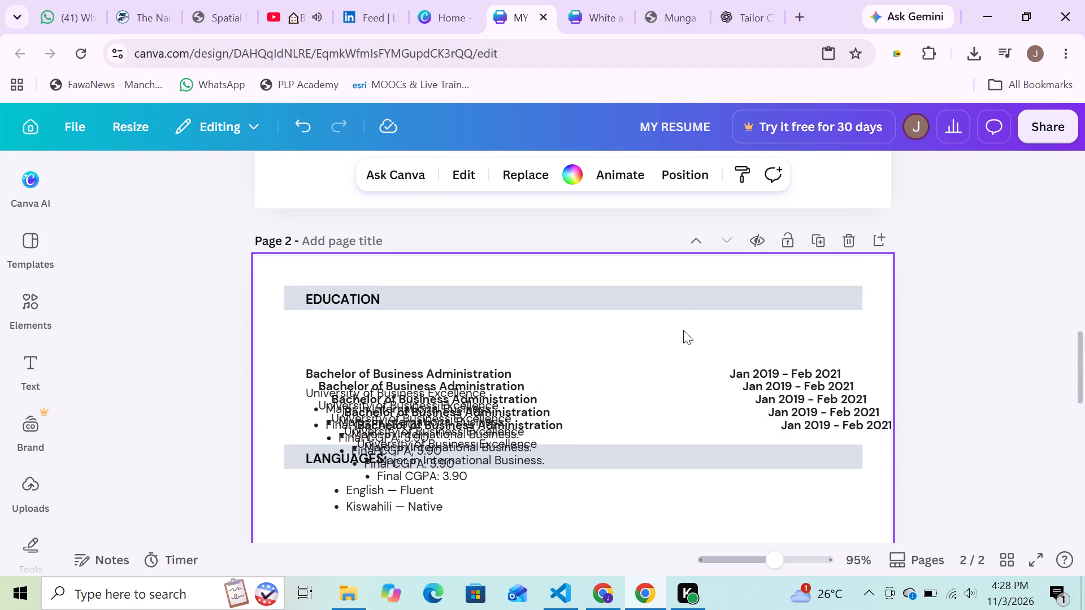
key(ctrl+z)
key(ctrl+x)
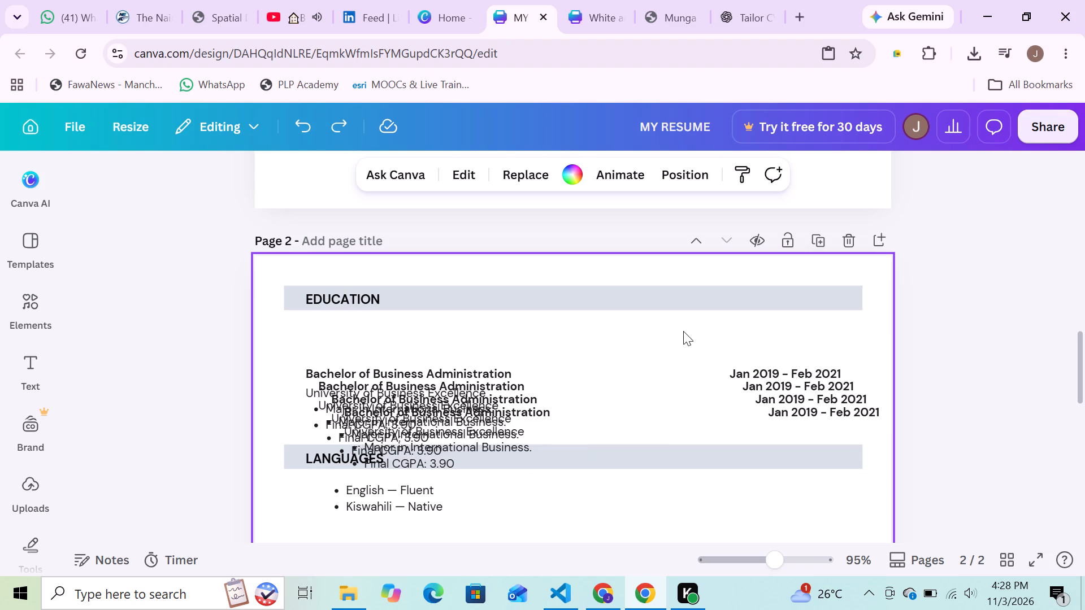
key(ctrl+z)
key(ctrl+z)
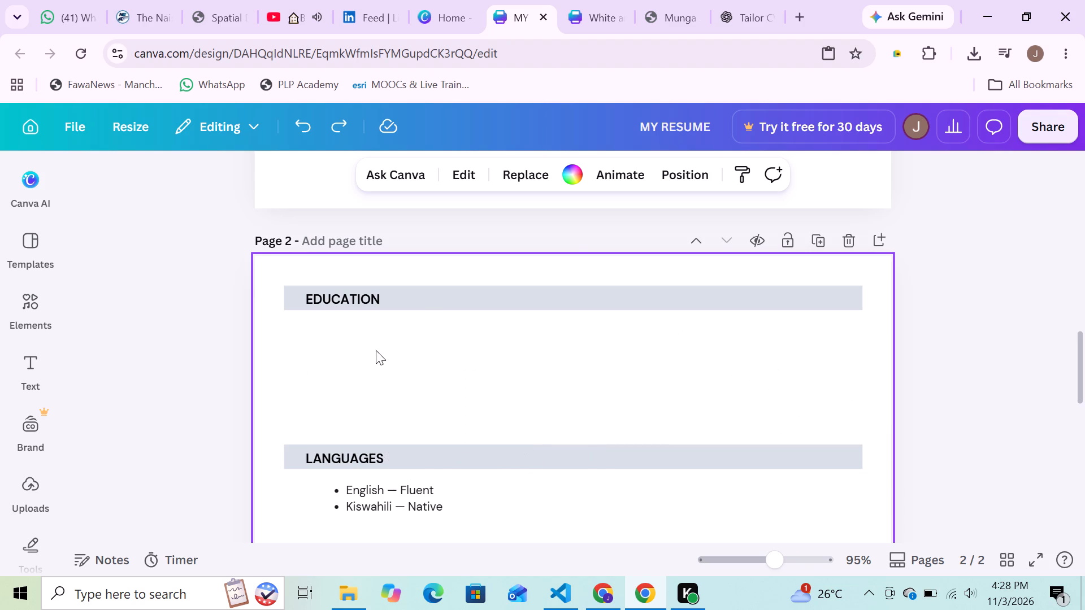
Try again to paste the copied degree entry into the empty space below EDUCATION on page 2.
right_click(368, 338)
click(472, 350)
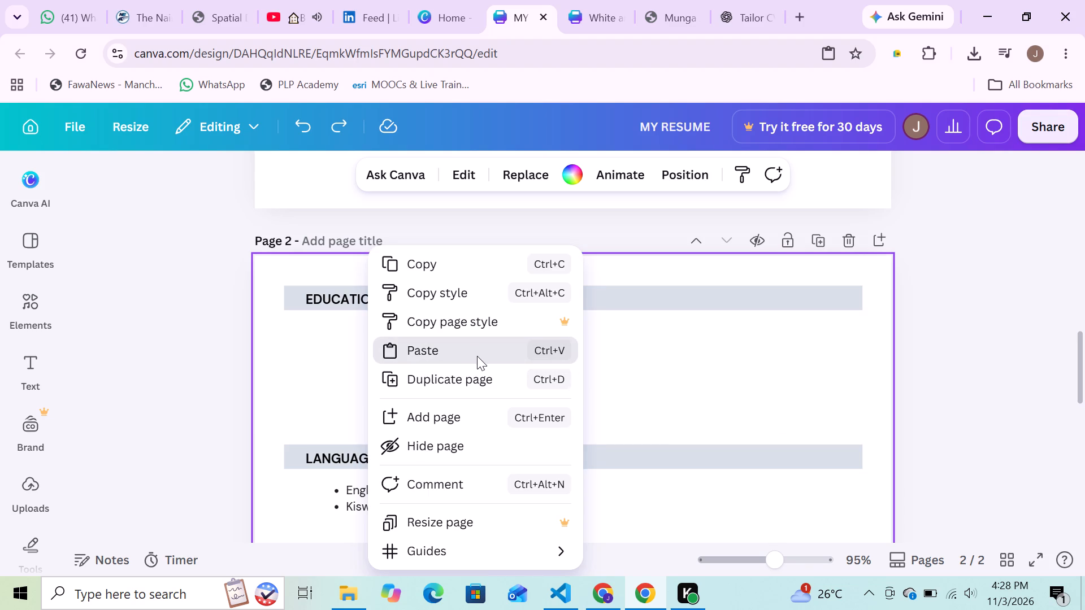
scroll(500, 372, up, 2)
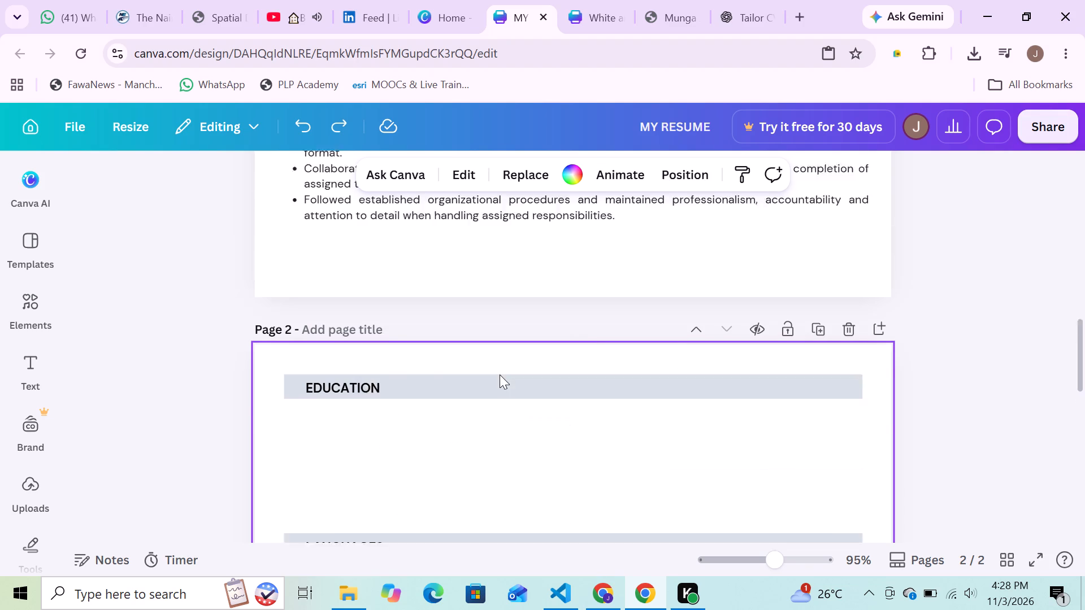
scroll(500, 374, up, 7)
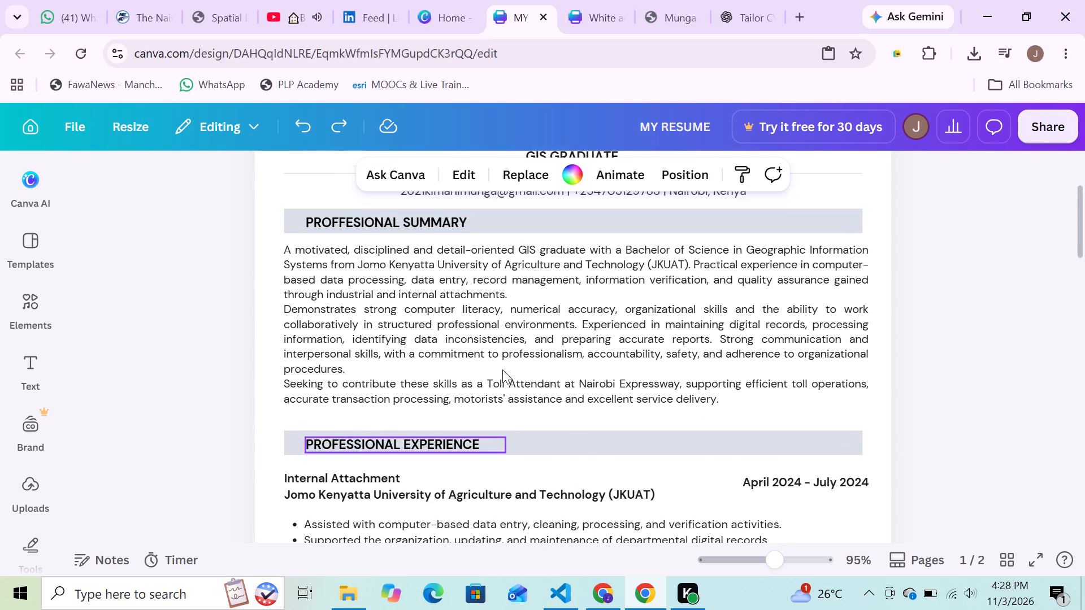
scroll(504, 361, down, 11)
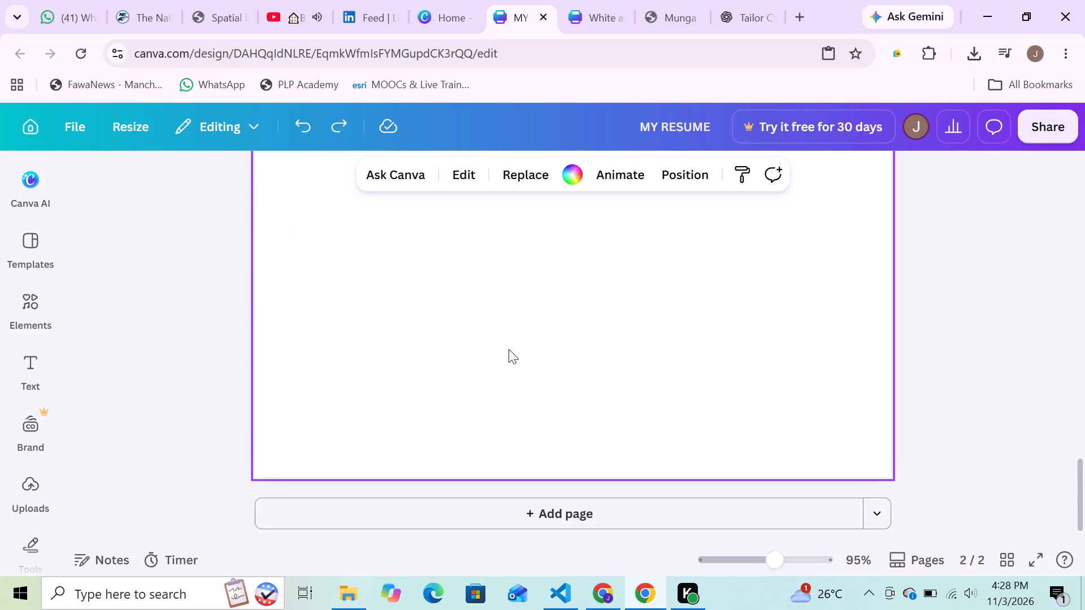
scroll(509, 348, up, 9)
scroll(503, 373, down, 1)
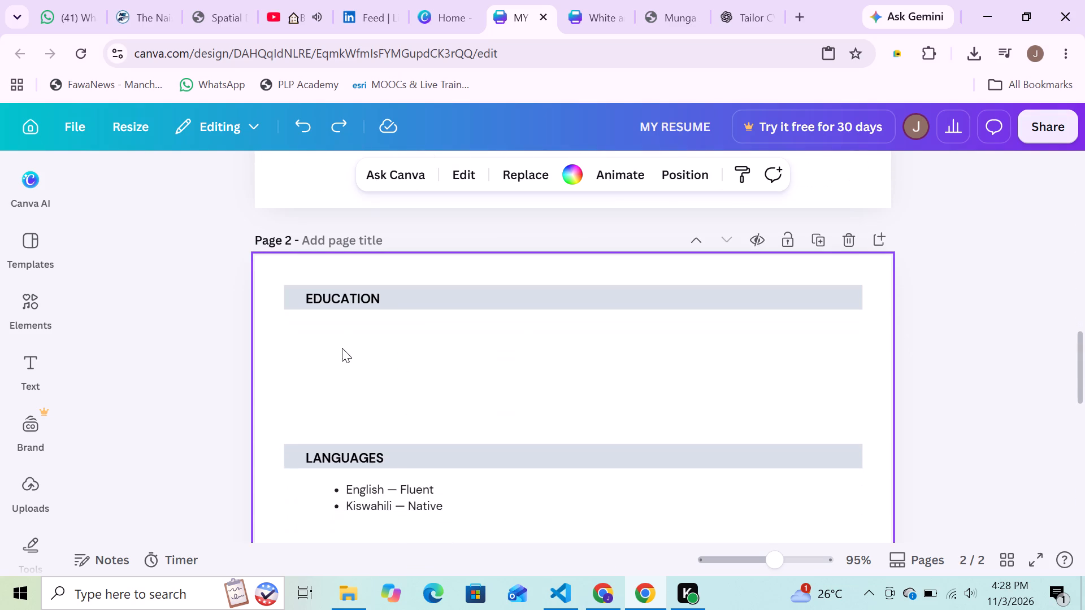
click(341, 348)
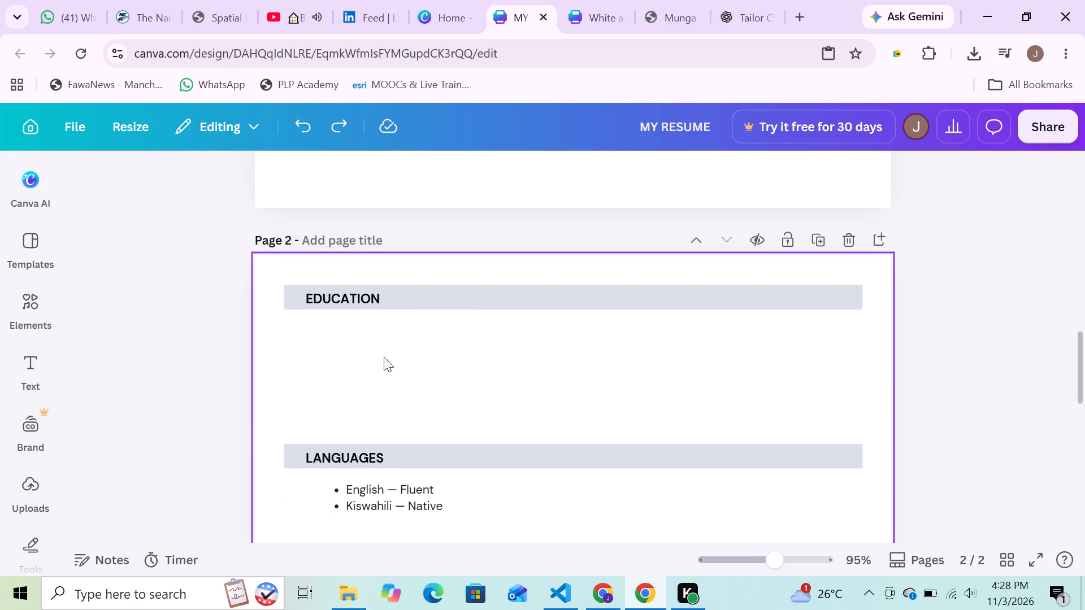
click(362, 498)
right_click(366, 498)
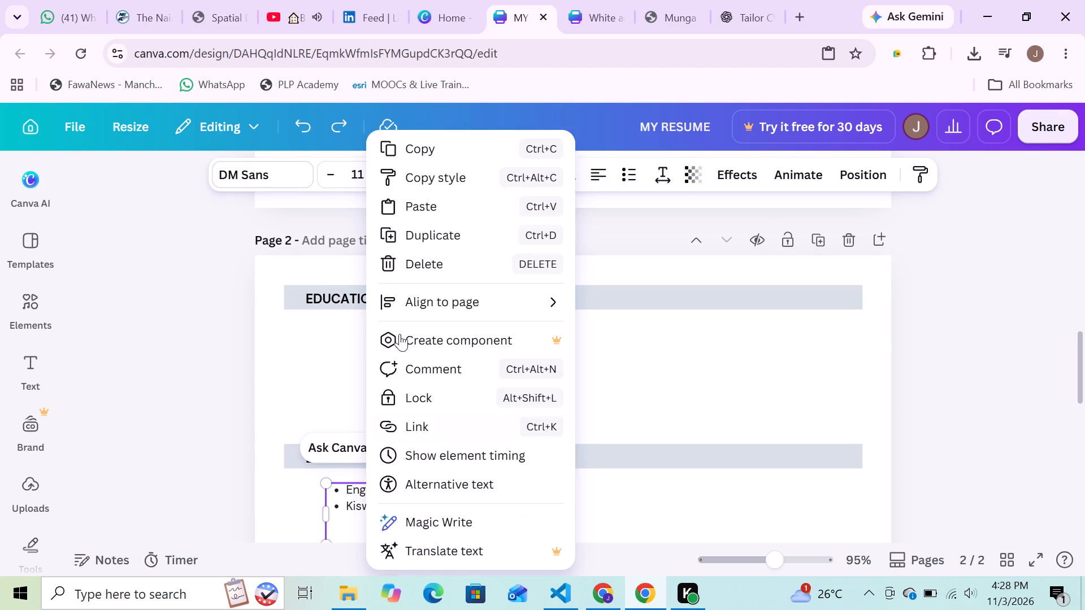
click(434, 209)
scroll(574, 426, down, 2)
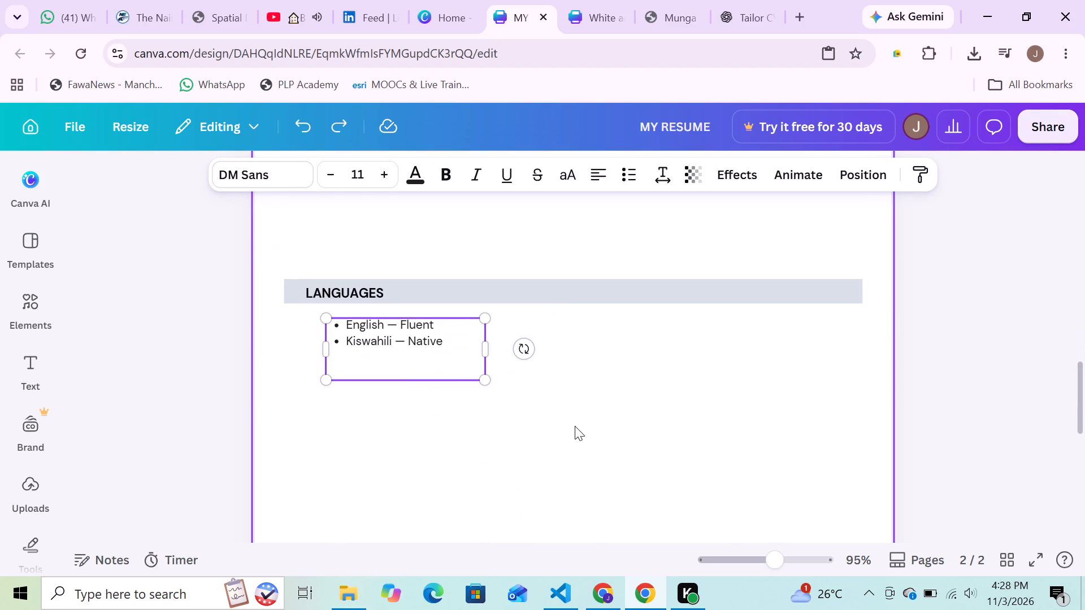
scroll(363, 359, up, 1)
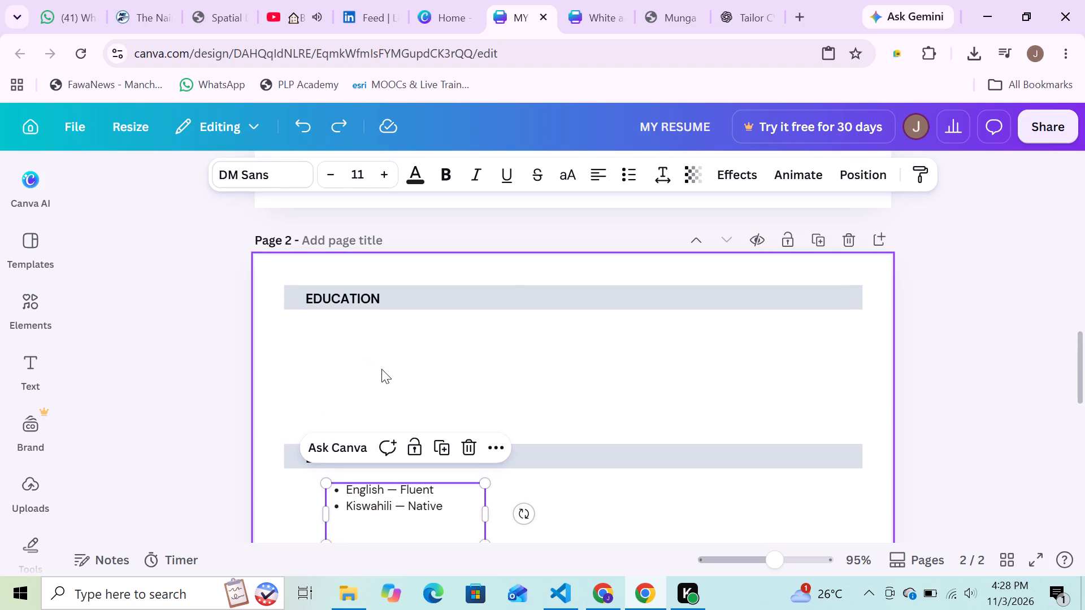
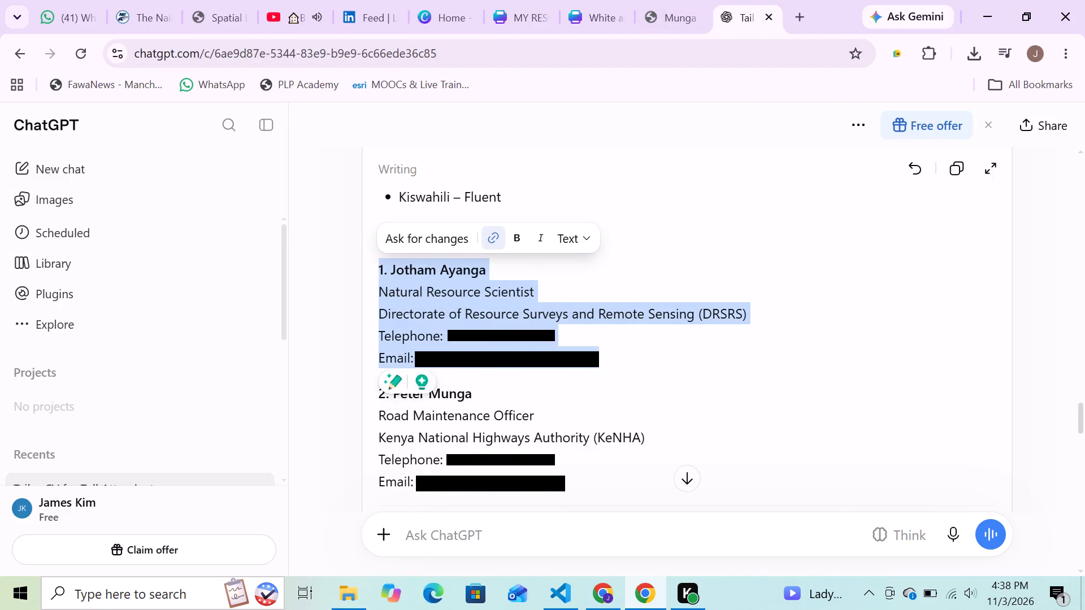
click(484, 187)
click(520, 0)
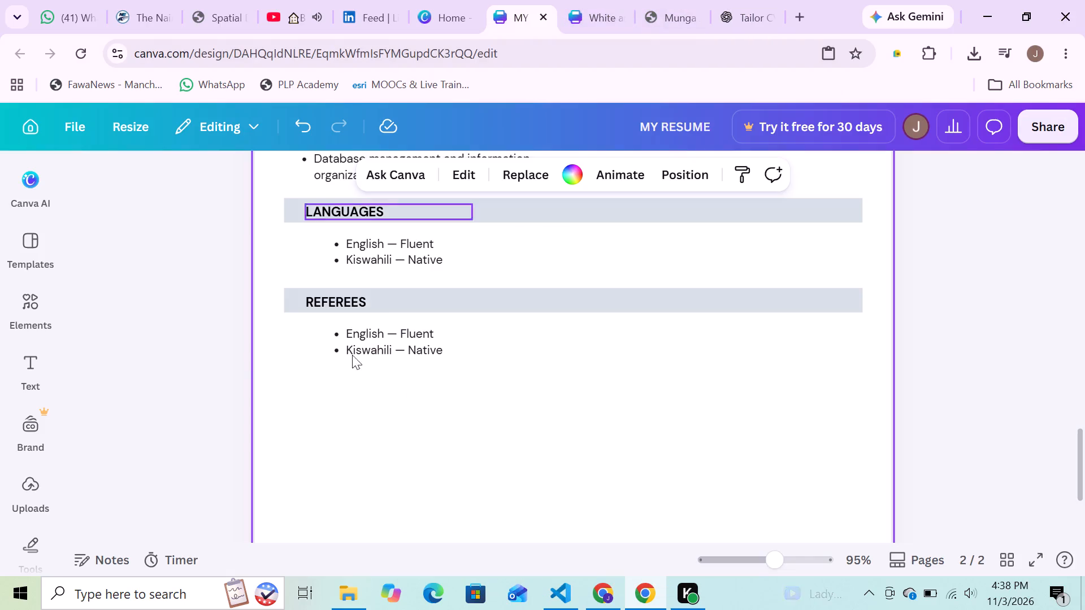
double_click(358, 354)
key(ctrl+v)
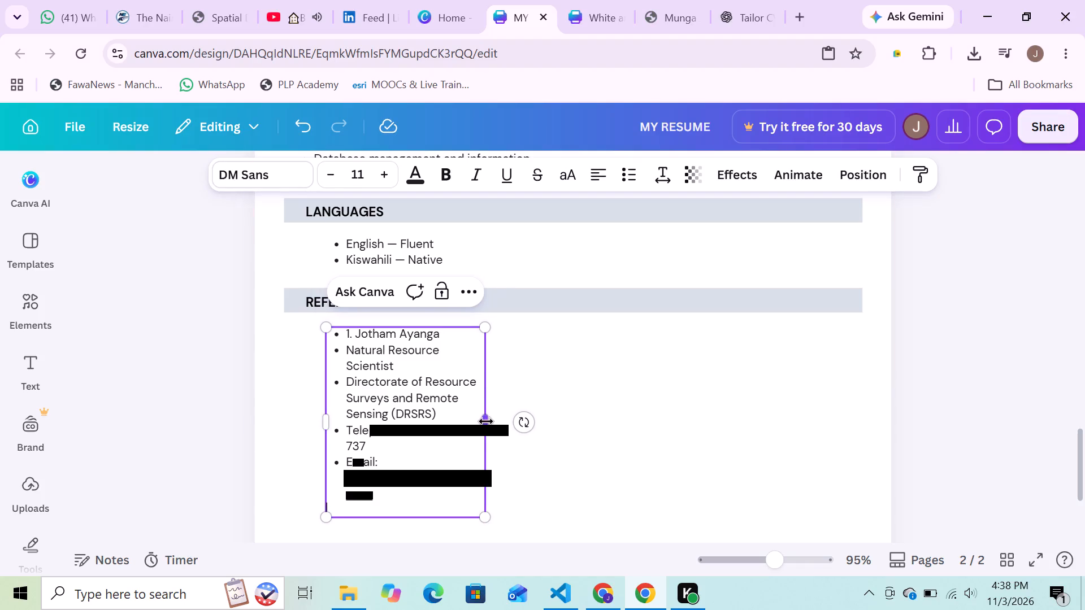
Widen the referee text box and move it flush with the starting edge of the REFEREES bar.
drag(487, 421, 541, 406)
click(671, 382)
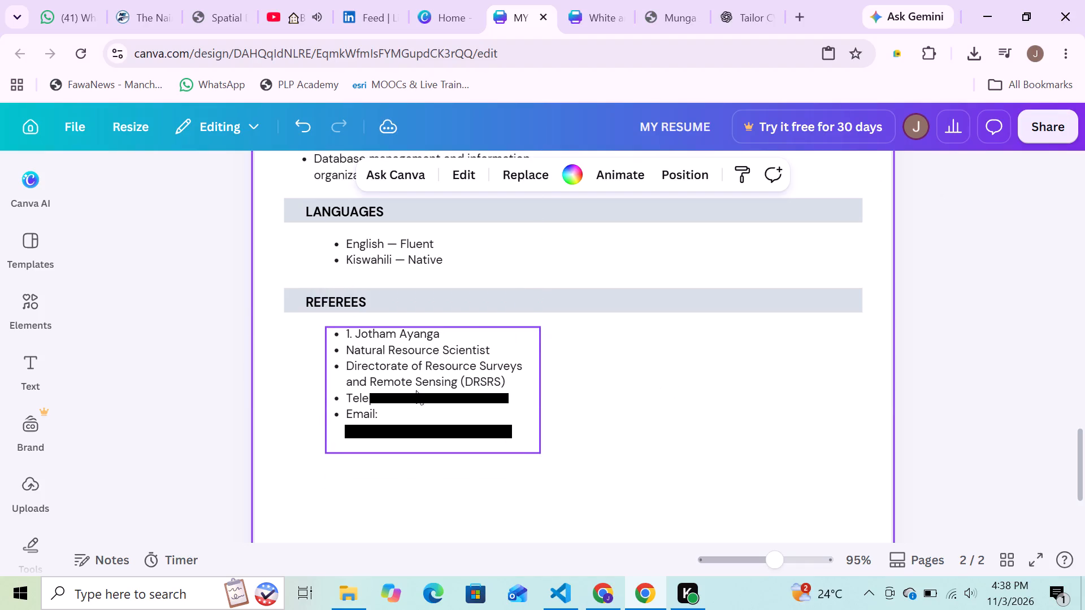
click(422, 385)
drag(420, 384, 386, 382)
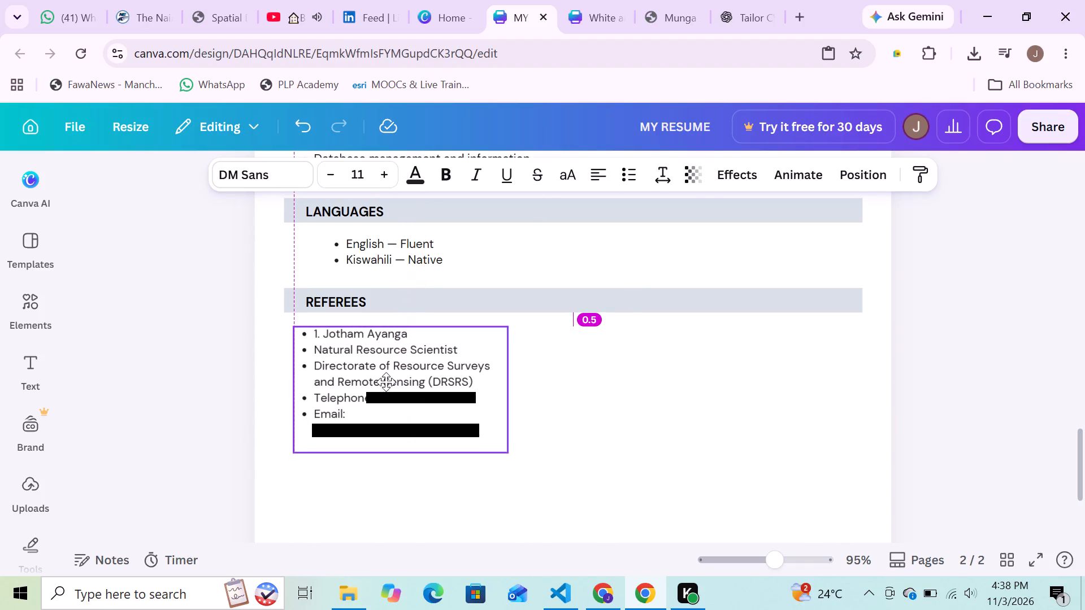
drag(386, 382, 381, 382)
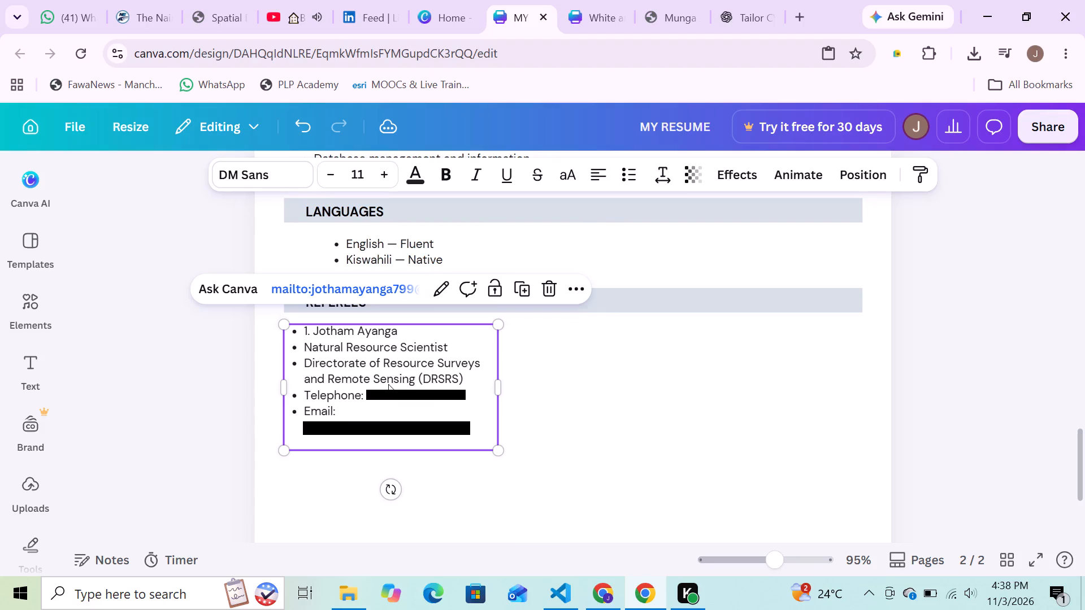
Widen the referee text box until the DRSRS organisation fits on one line, and place the box 0.5 below the REFEREES bar.
double_click(416, 334)
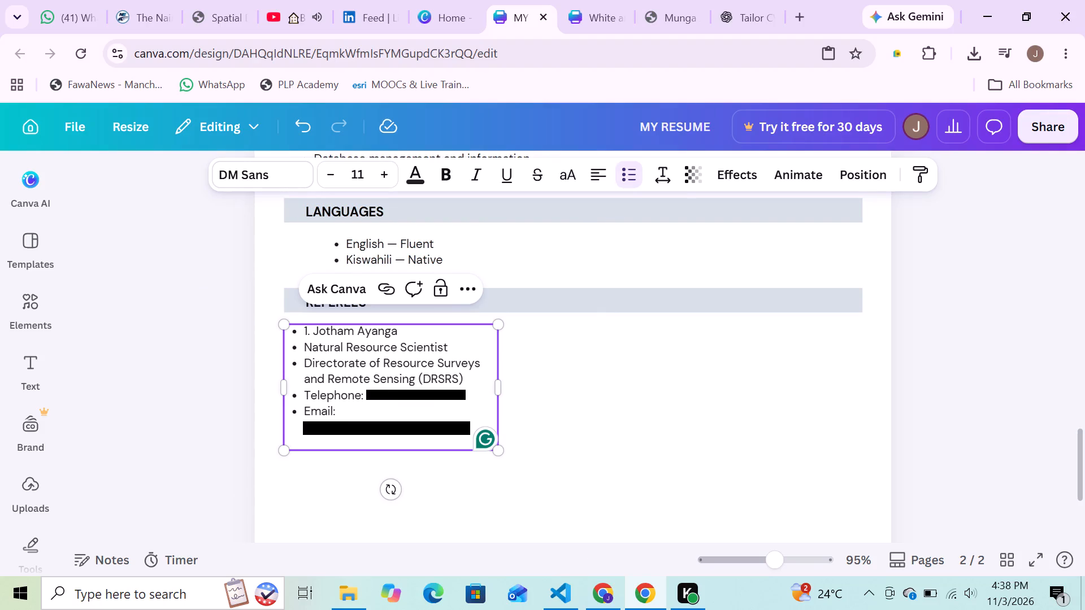
click(407, 333)
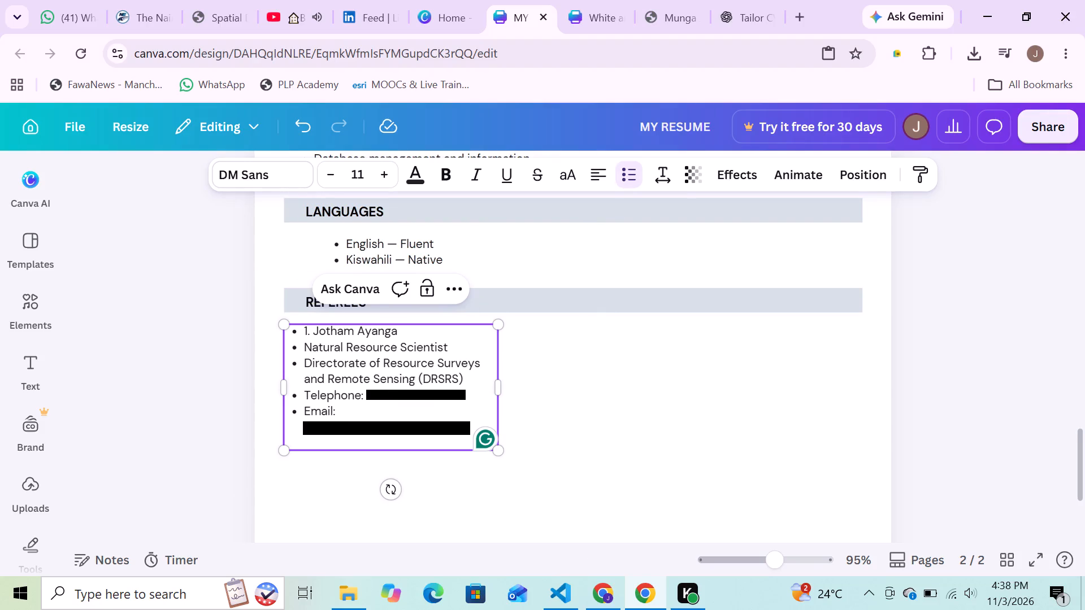
drag(501, 387, 511, 386)
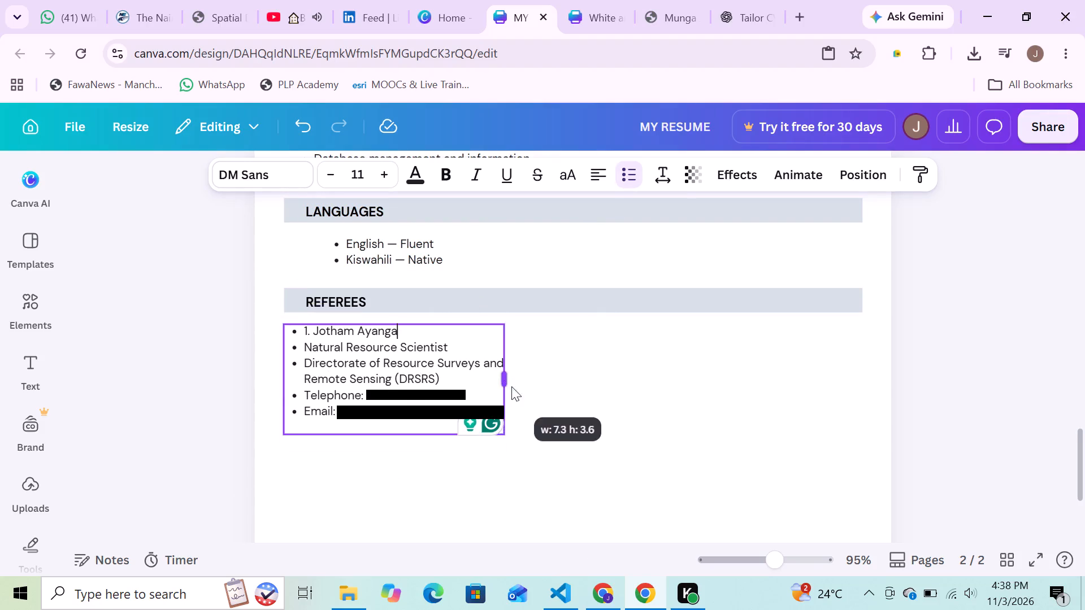
drag(511, 386, 588, 386)
click(379, 472)
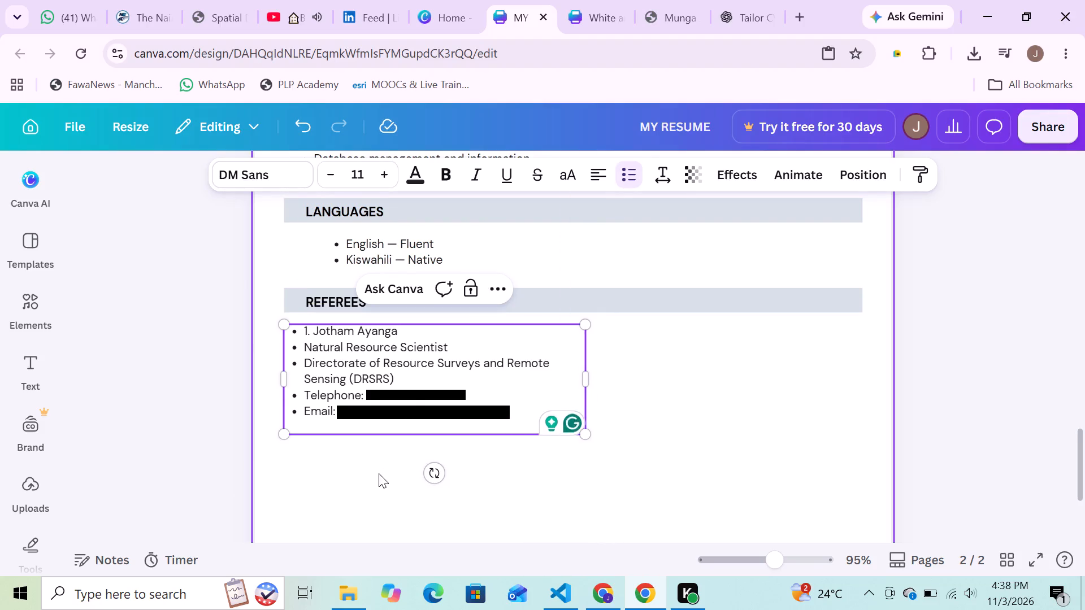
click(526, 377)
drag(590, 374, 591, 374)
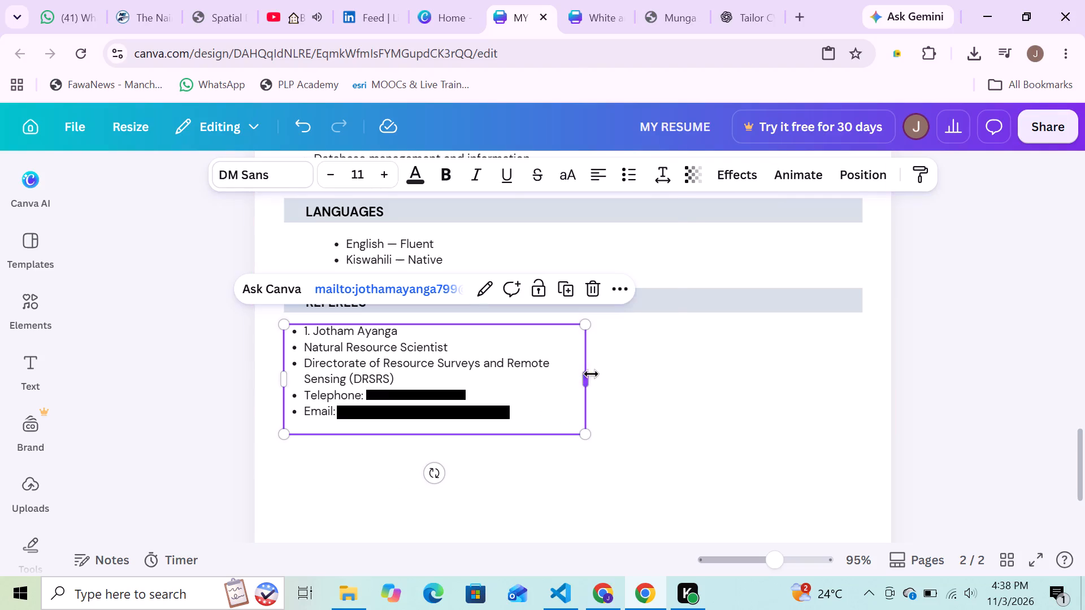
drag(591, 374, 680, 373)
drag(381, 449, 375, 449)
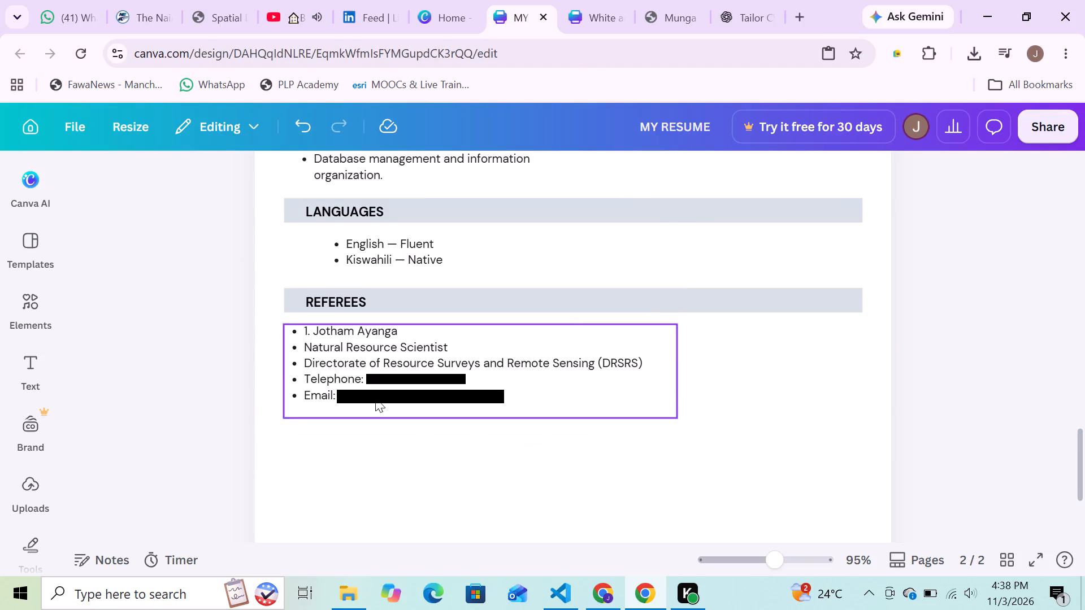
click(510, 393)
click(517, 400)
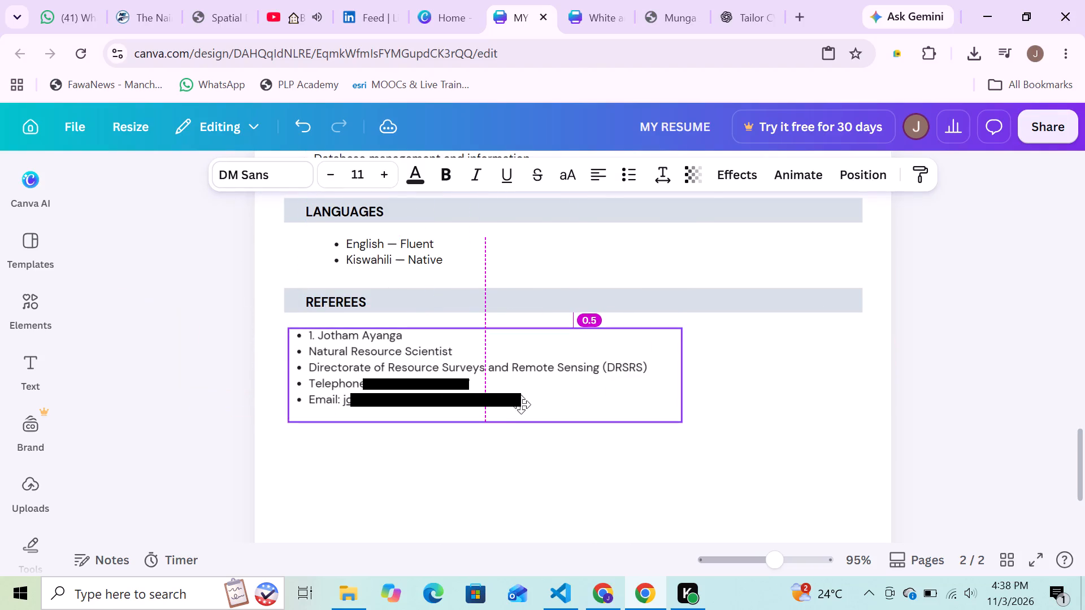
click(398, 436)
Remove the bullets from all lines of the first referee's details.
click(435, 380)
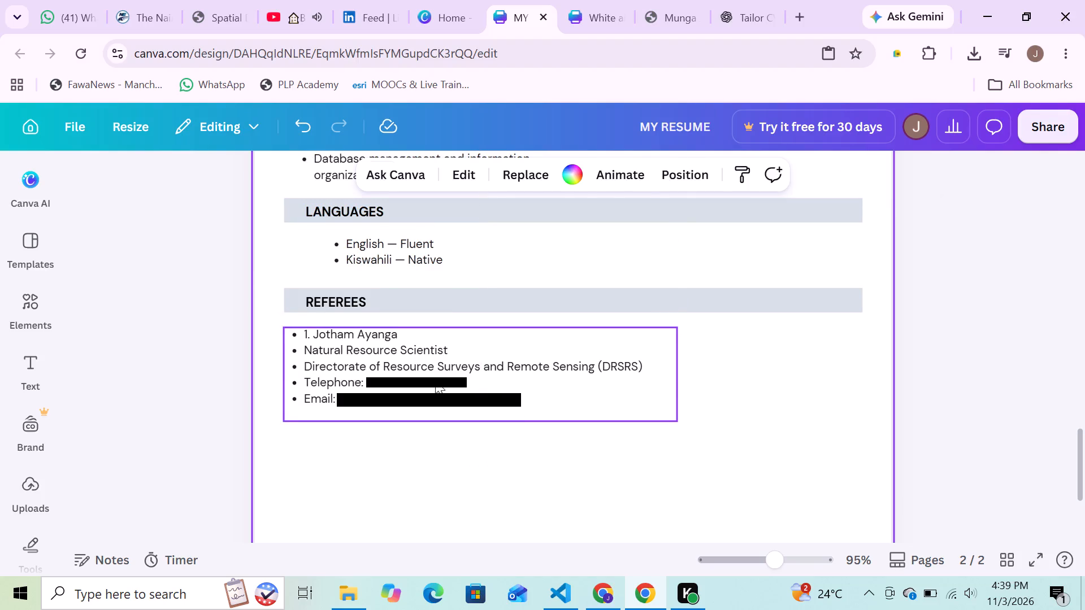
key(ctrl+a)
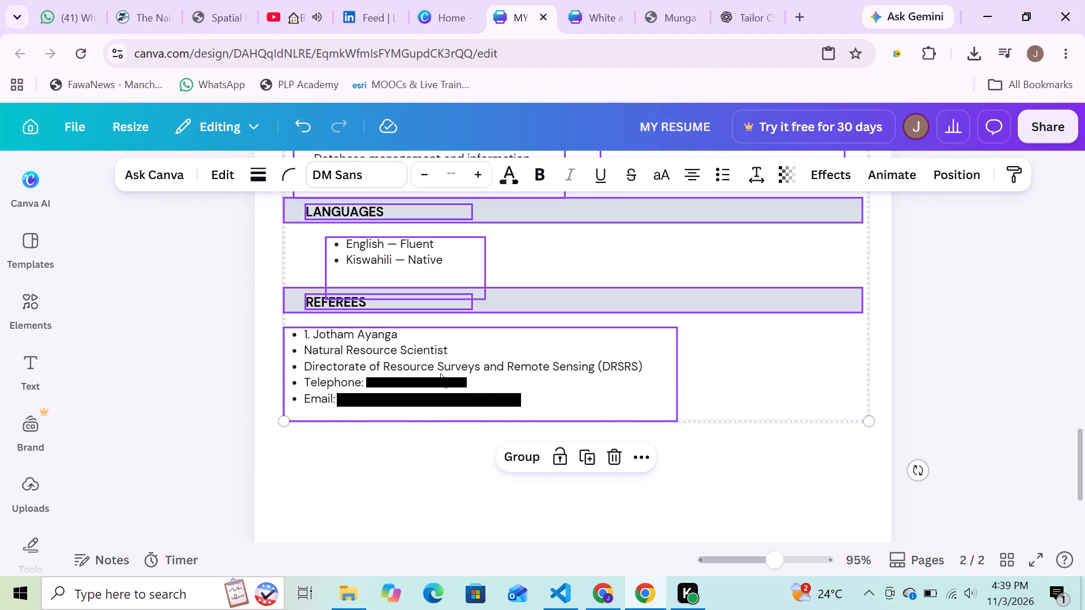
click(406, 476)
double_click(431, 382)
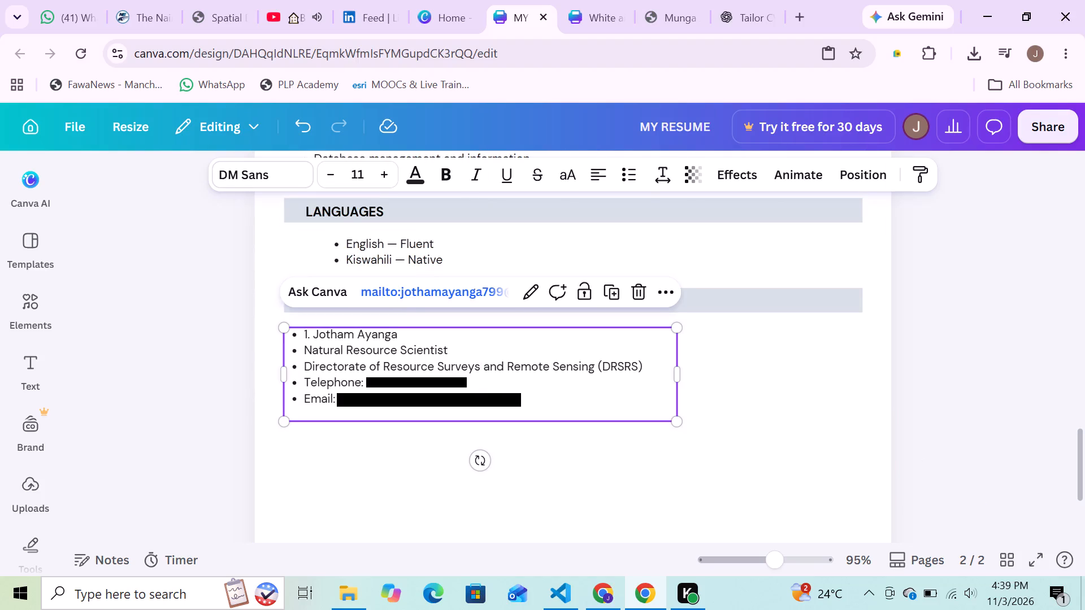
key(ctrl+a)
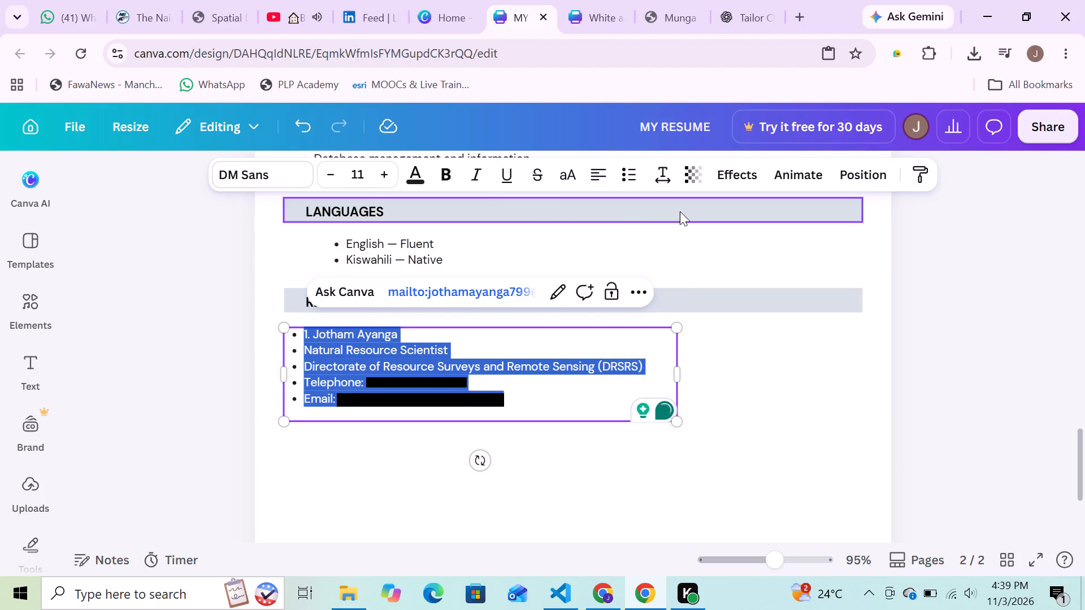
click(623, 179)
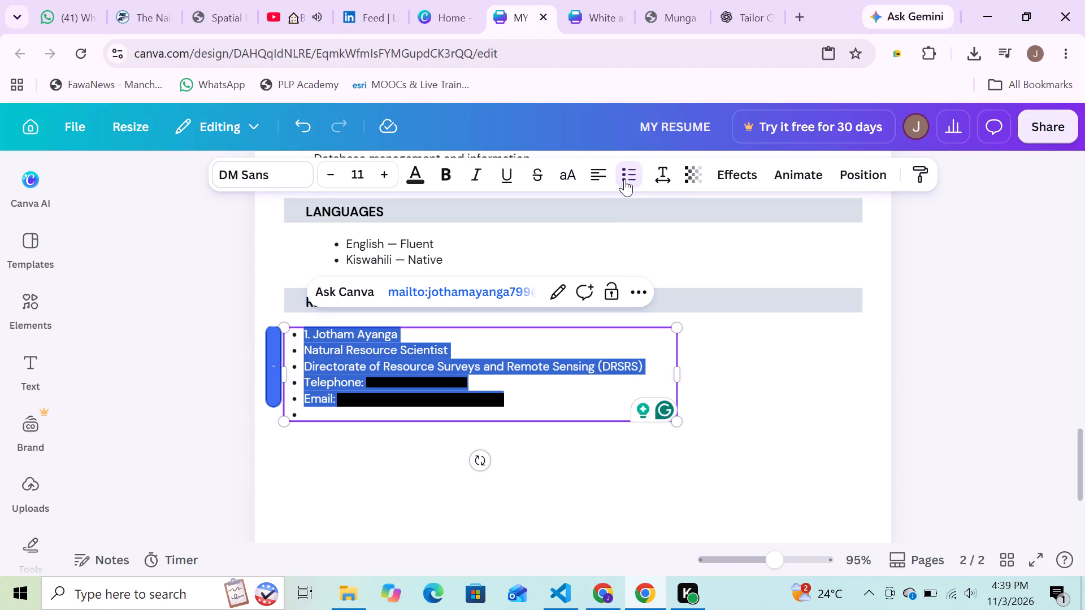
click(624, 179)
click(624, 179)
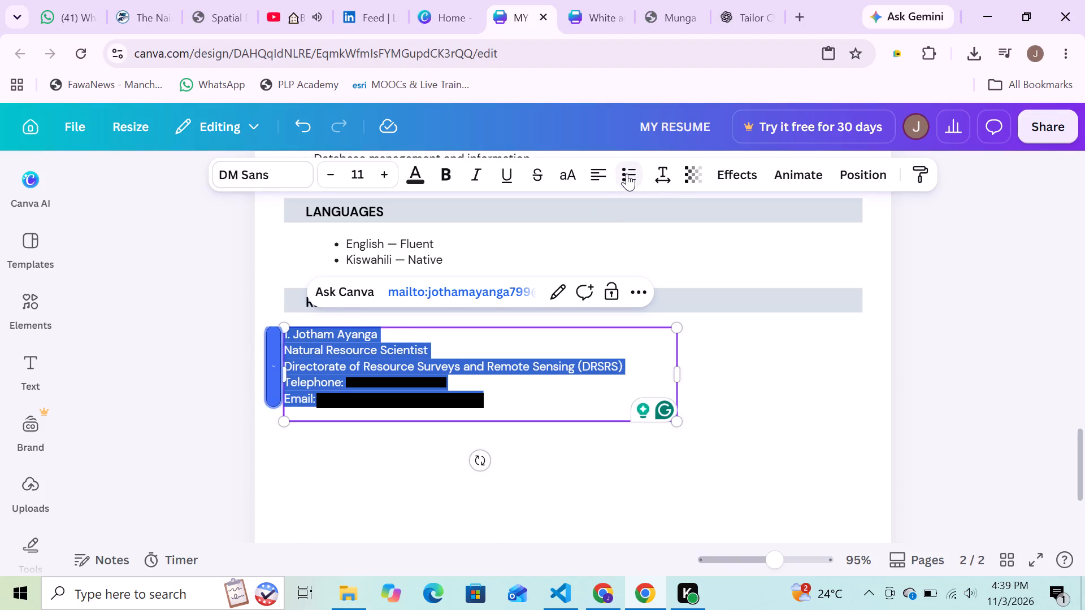
click(426, 473)
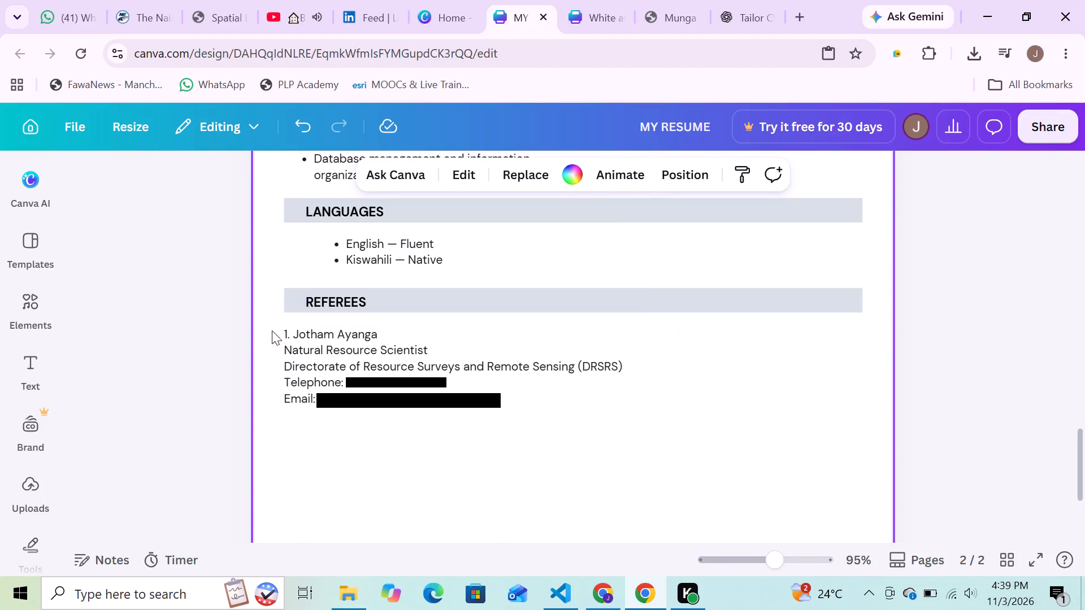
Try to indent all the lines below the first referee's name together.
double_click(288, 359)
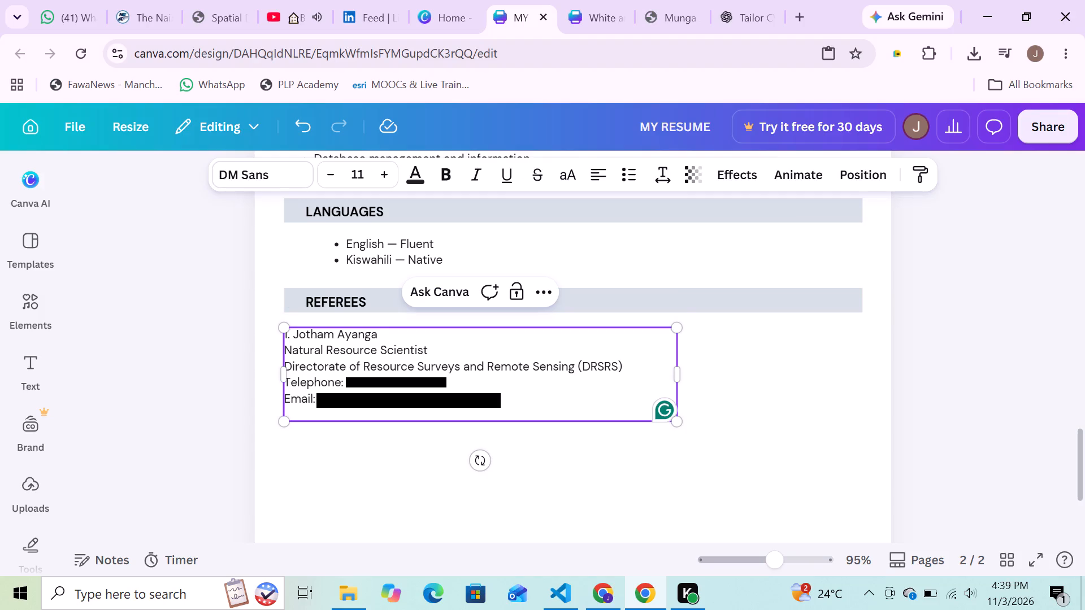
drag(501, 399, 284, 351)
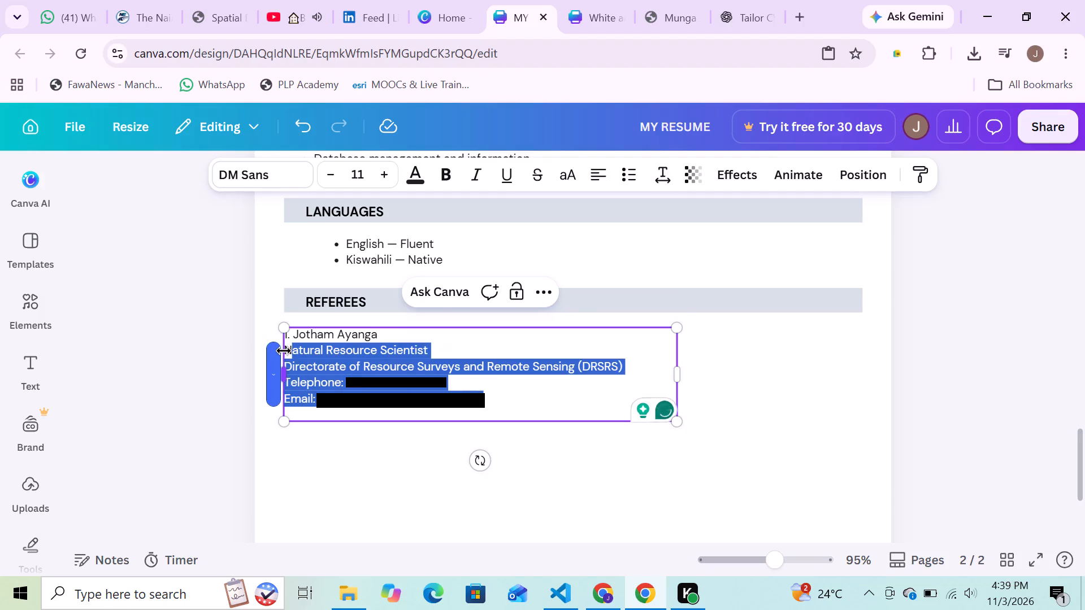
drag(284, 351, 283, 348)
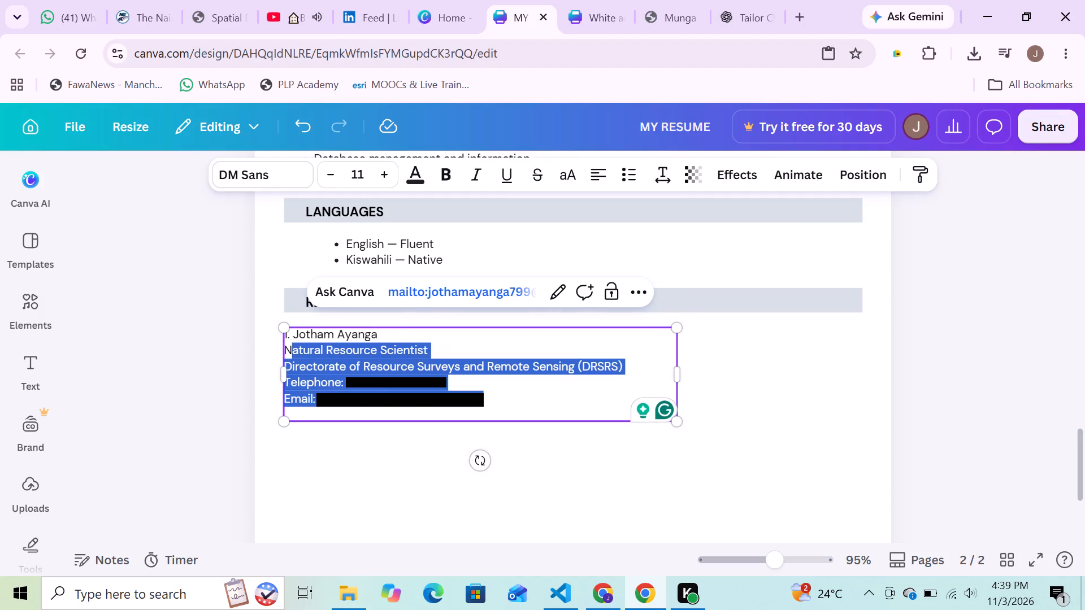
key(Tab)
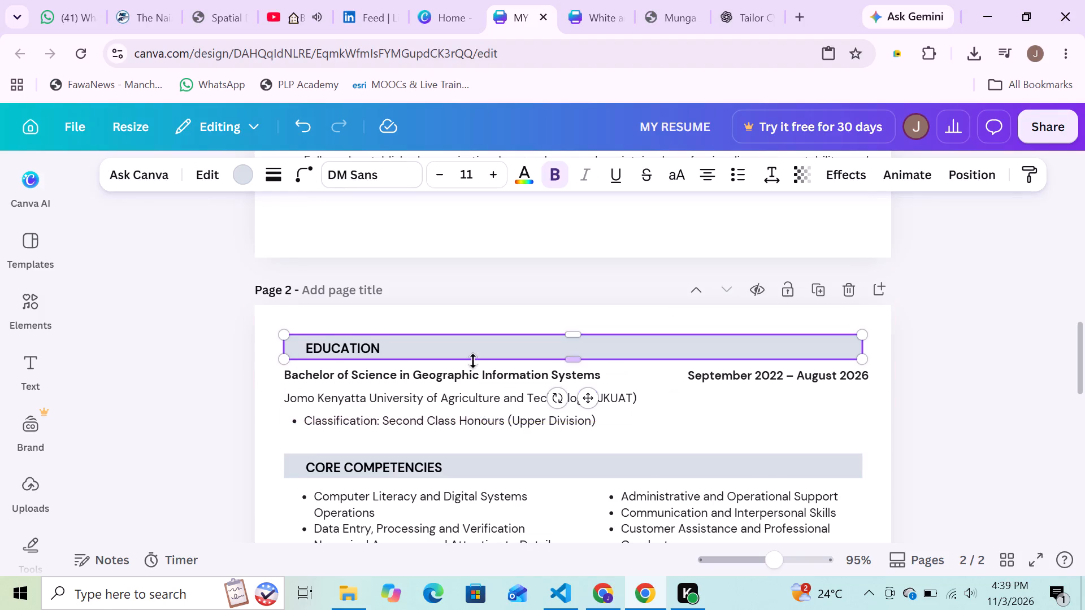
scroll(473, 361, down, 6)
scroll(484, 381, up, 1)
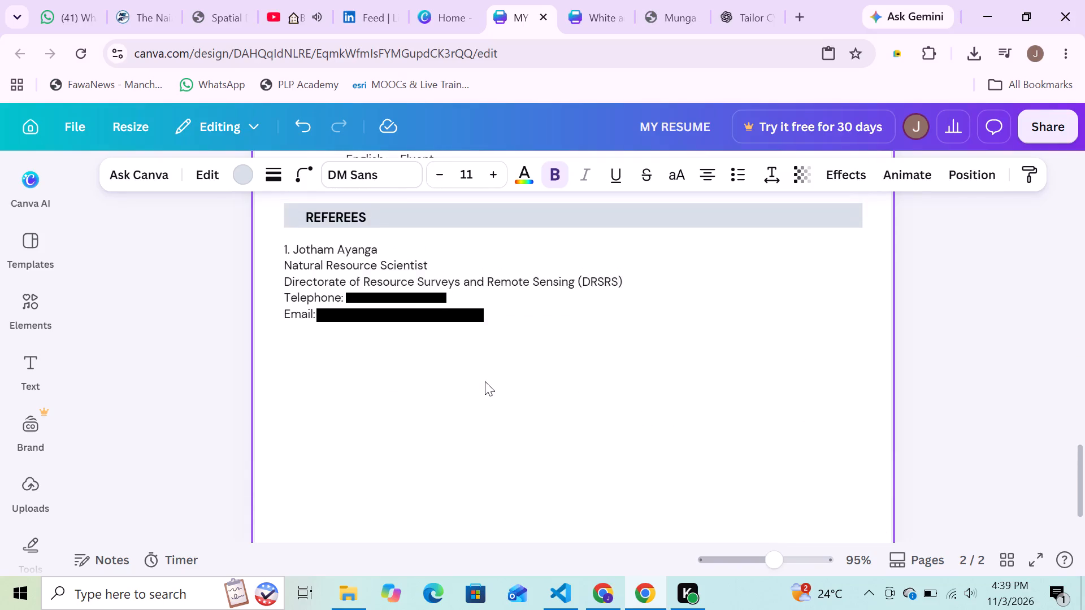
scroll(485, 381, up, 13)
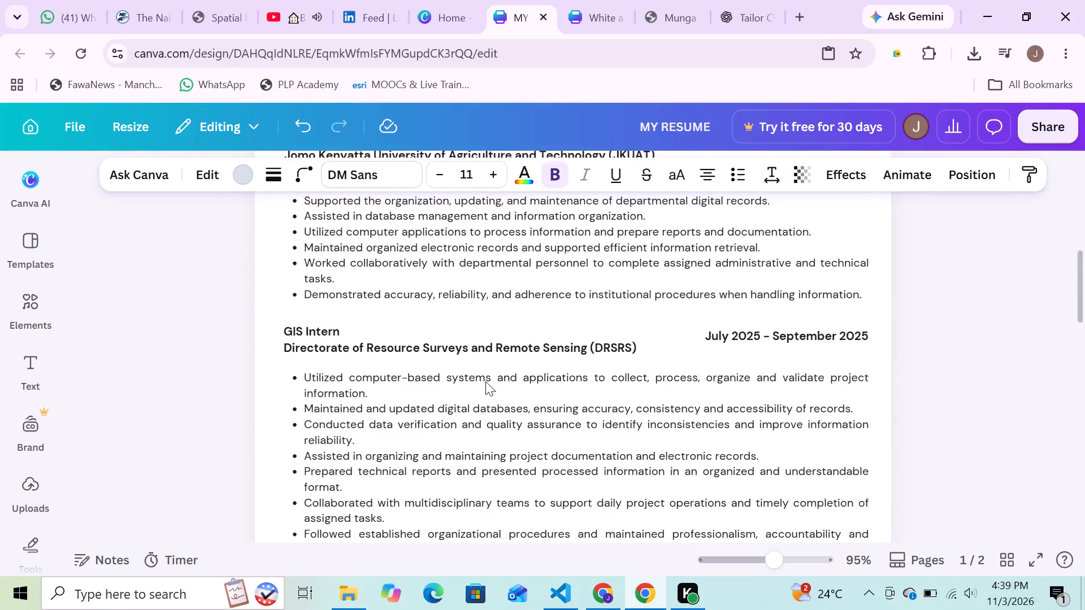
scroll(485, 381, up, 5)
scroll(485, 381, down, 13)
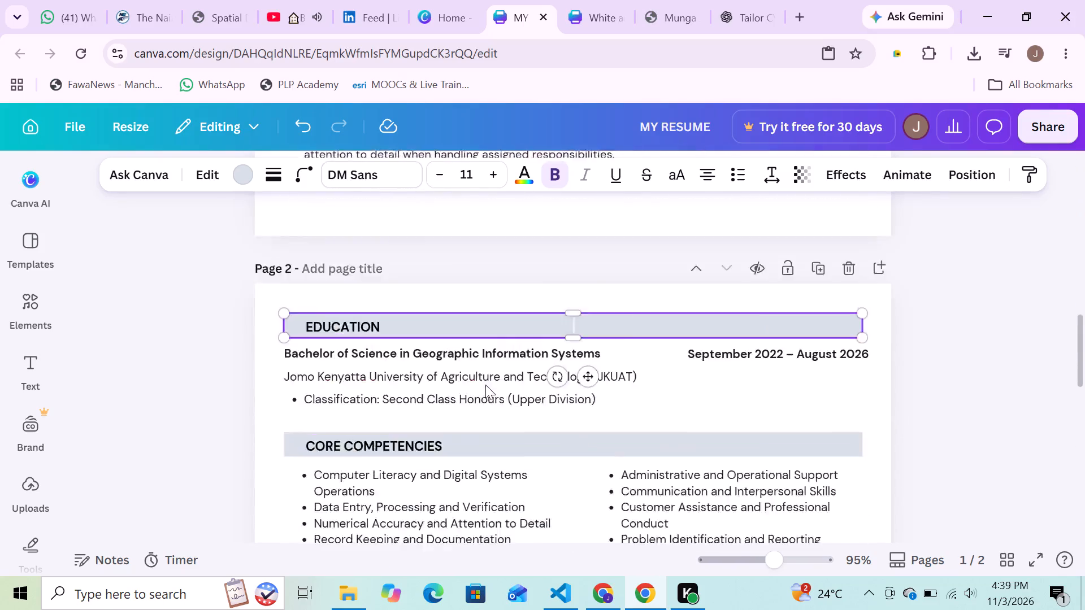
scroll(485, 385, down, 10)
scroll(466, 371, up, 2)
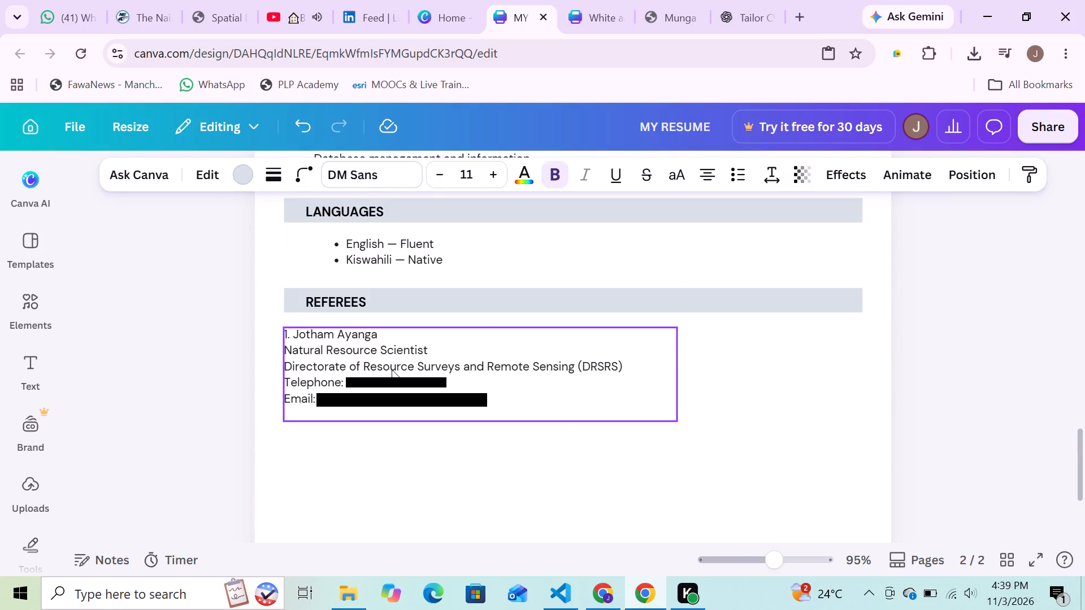
Indent the first referee's job title and organisation lines with three leading spaces each, lining them up with the name.
double_click(392, 369)
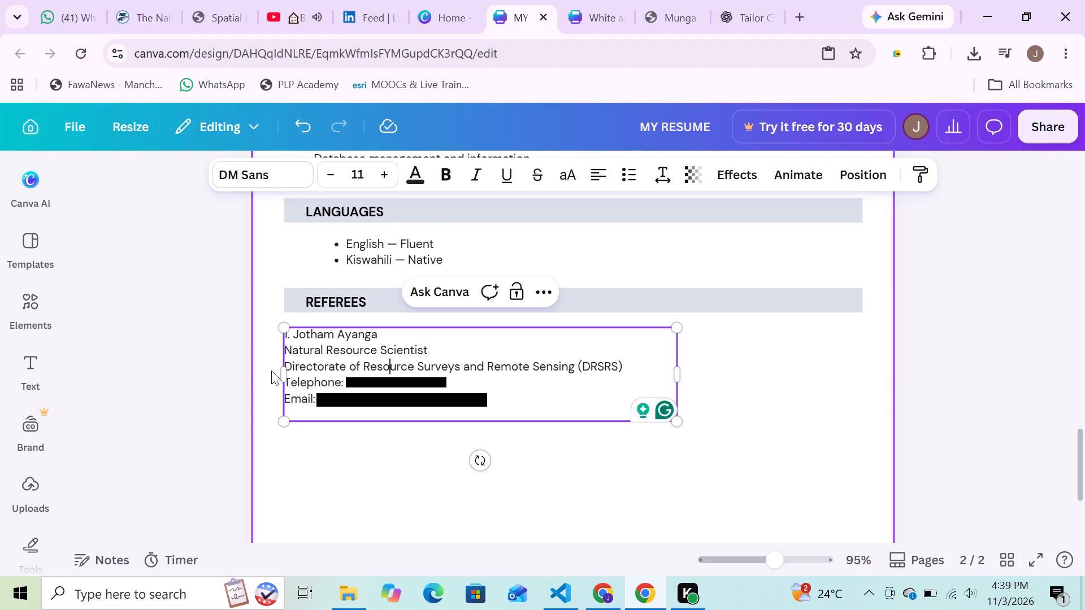
click(291, 350)
key(Left)
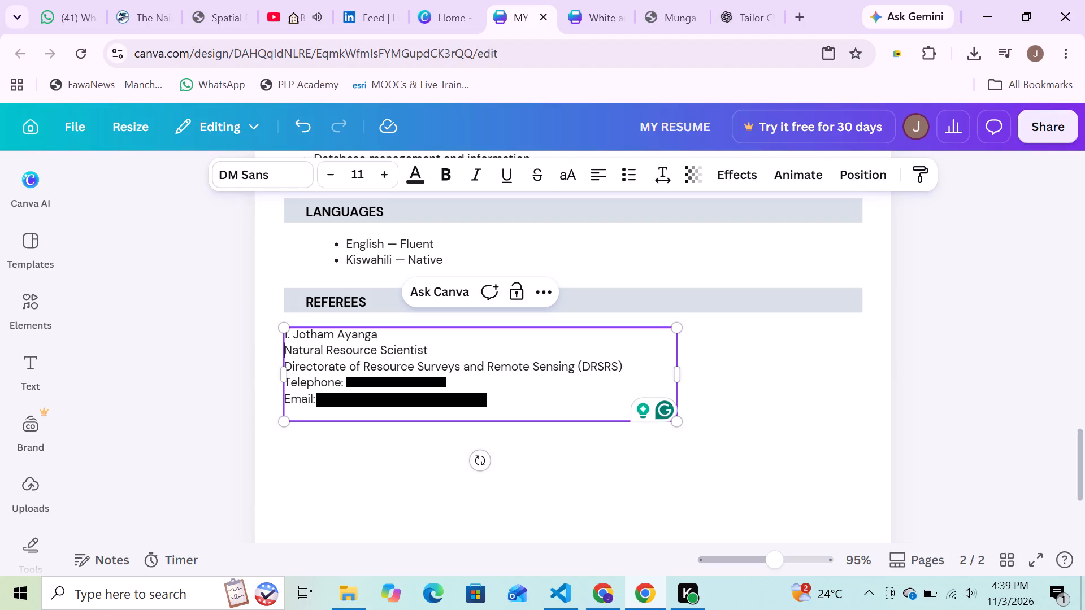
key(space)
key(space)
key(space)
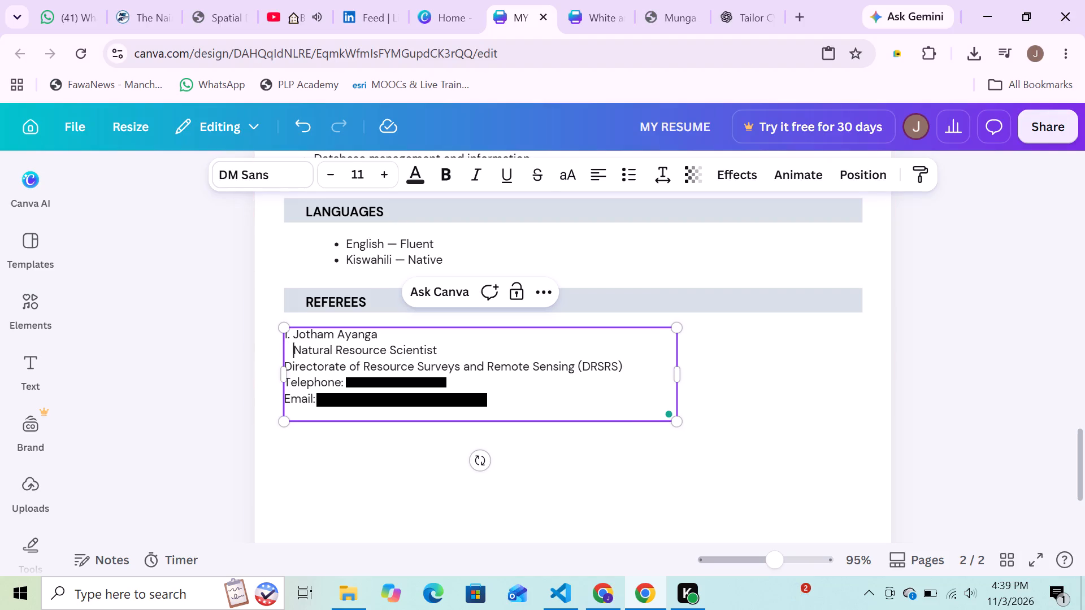
click(296, 365)
key(Left)
key(Left)
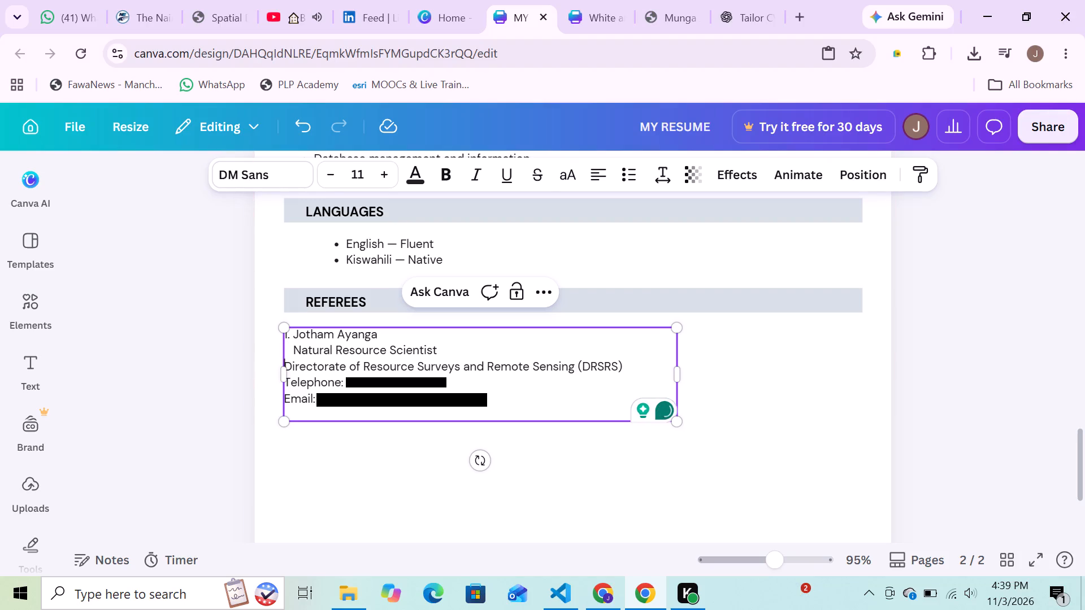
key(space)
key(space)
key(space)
Indent the first referee's telephone line with three leading spaces so it lines up with the name.
click(304, 384)
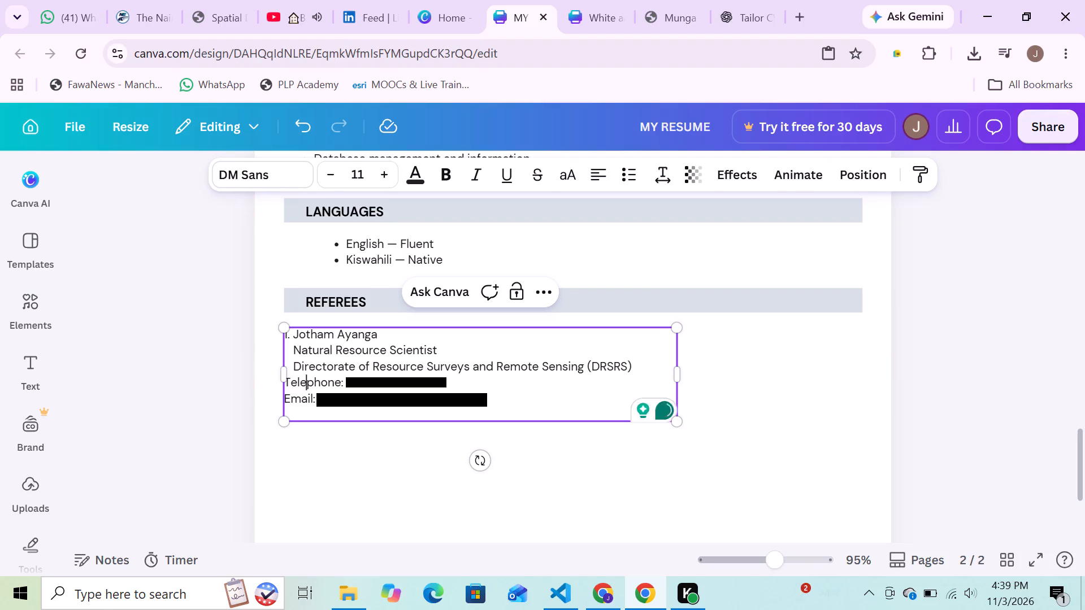
key(Left)
key(Left)
key(Left)
key(Left)
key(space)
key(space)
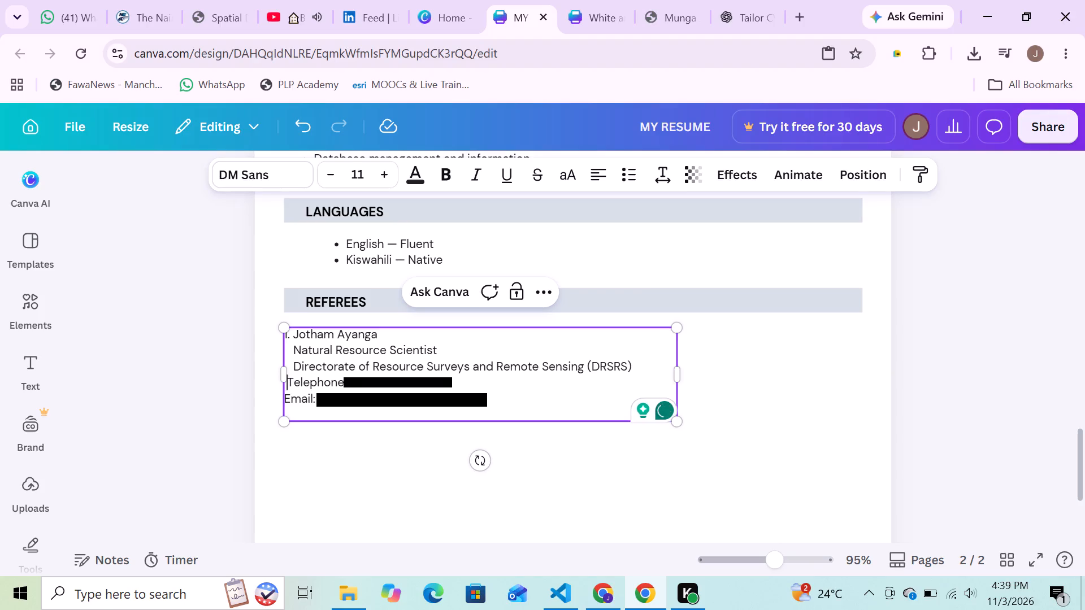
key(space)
Indent the first referee's email line with three leading spaces so it lines up with the lines above.
click(301, 399)
key(Left)
key(Left)
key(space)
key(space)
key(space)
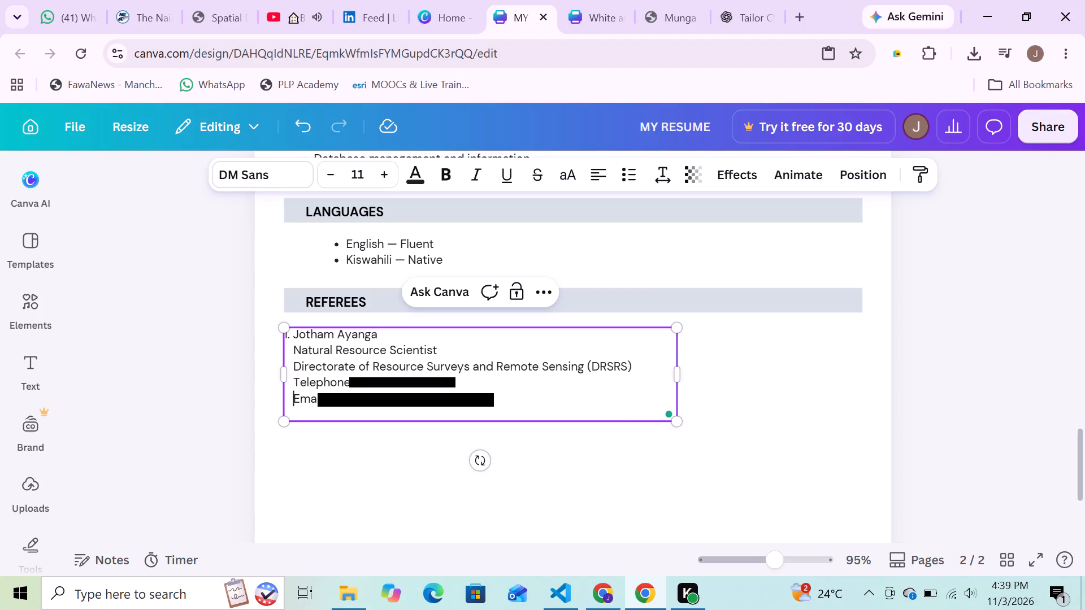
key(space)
key(bracketright)
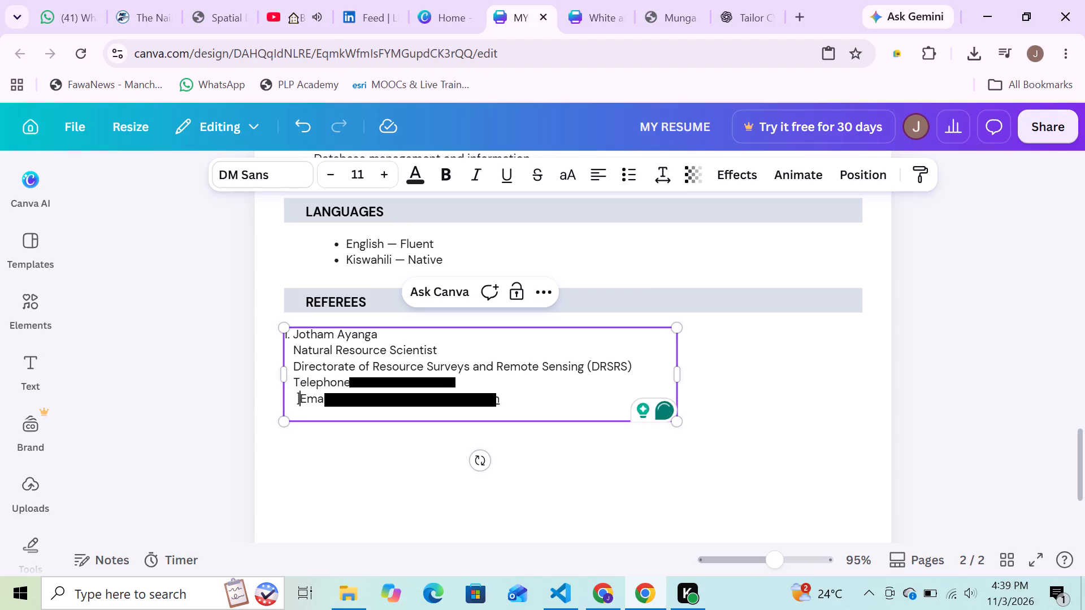
key(BackSpace)
key(BackSpace)
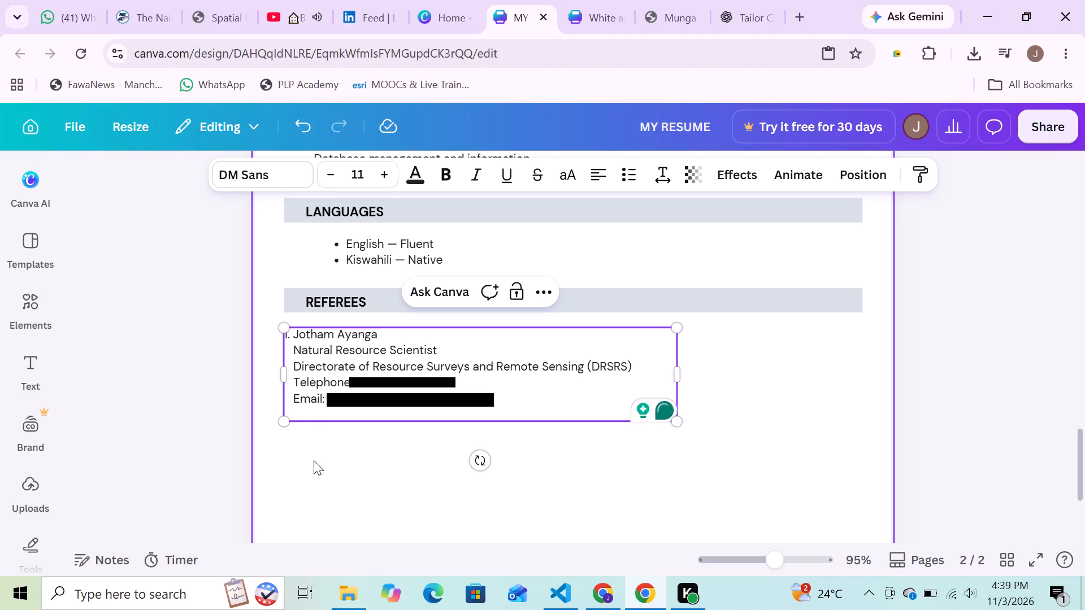
click(314, 461)
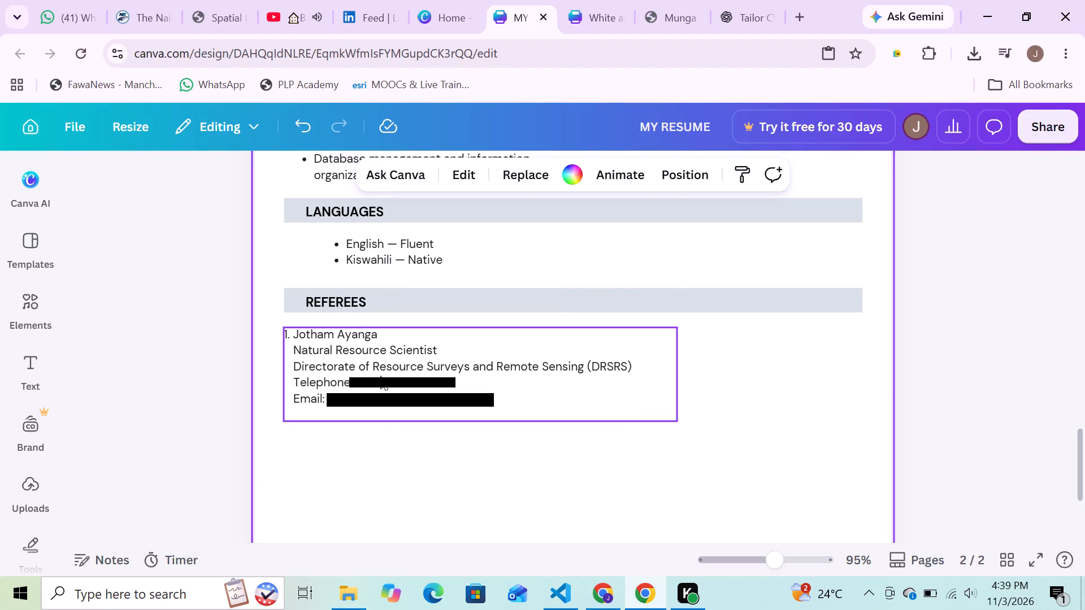
Duplicate the first referee's text box and place the copy about 0.4 below the original, aligned with its left edge.
click(381, 375)
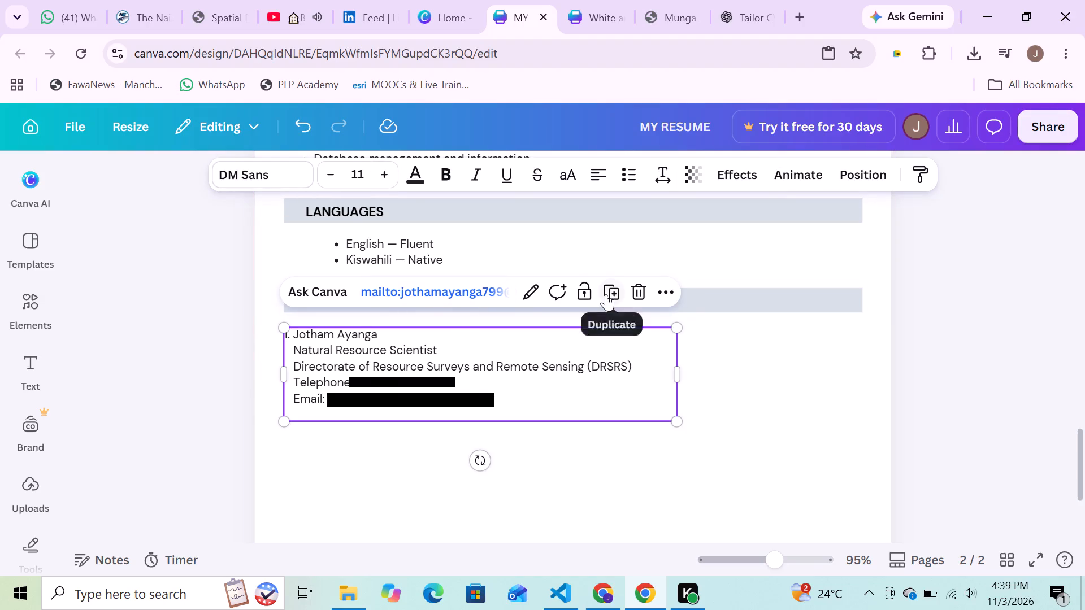
click(606, 294)
scroll(739, 365, down, 1)
drag(524, 309, 519, 402)
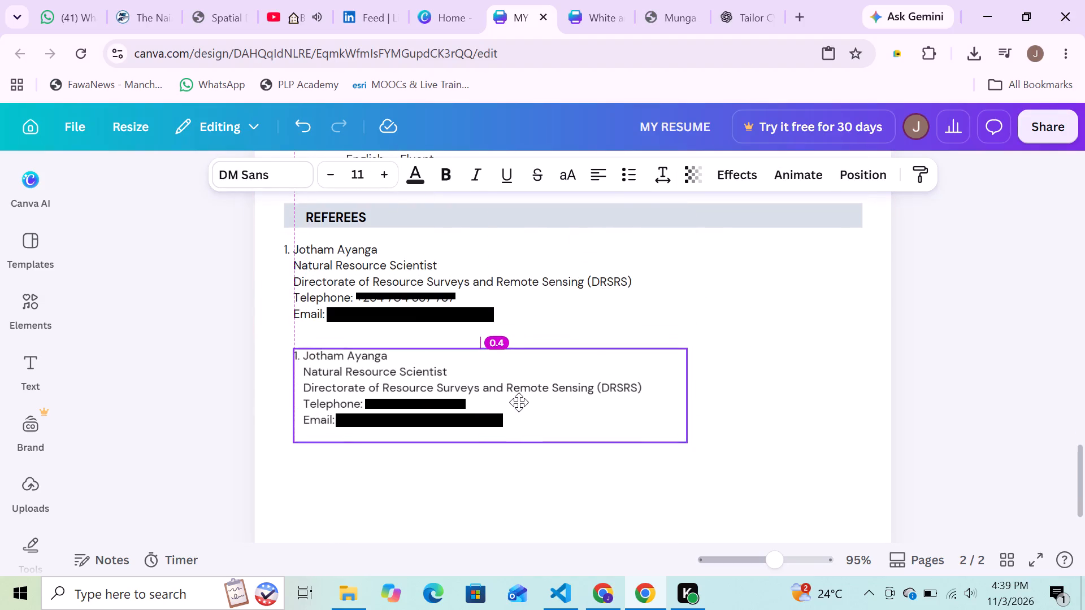
drag(519, 402, 510, 402)
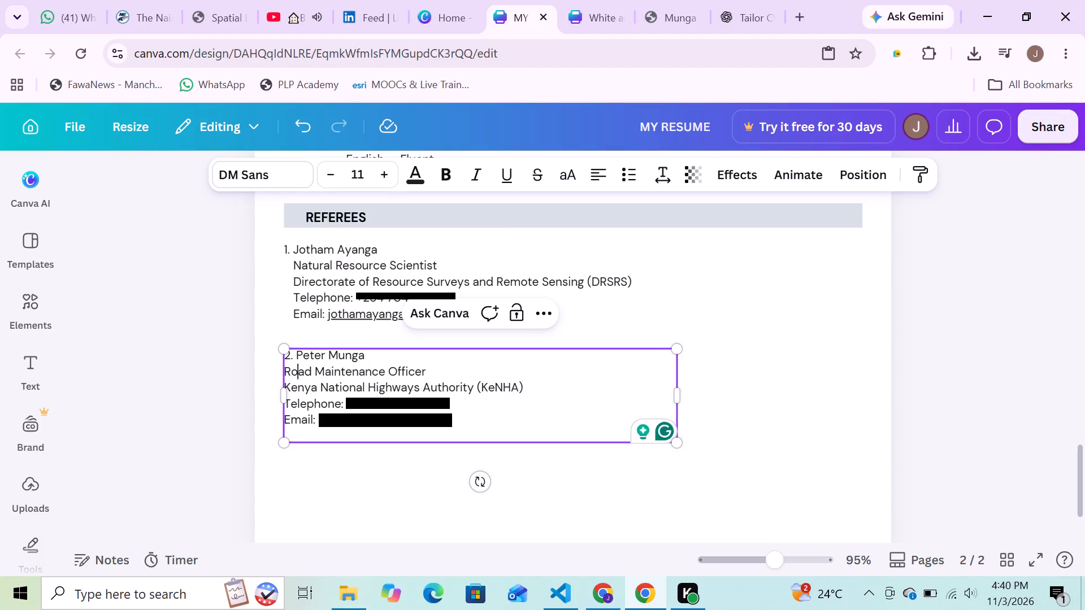
key(Left)
key(Left)
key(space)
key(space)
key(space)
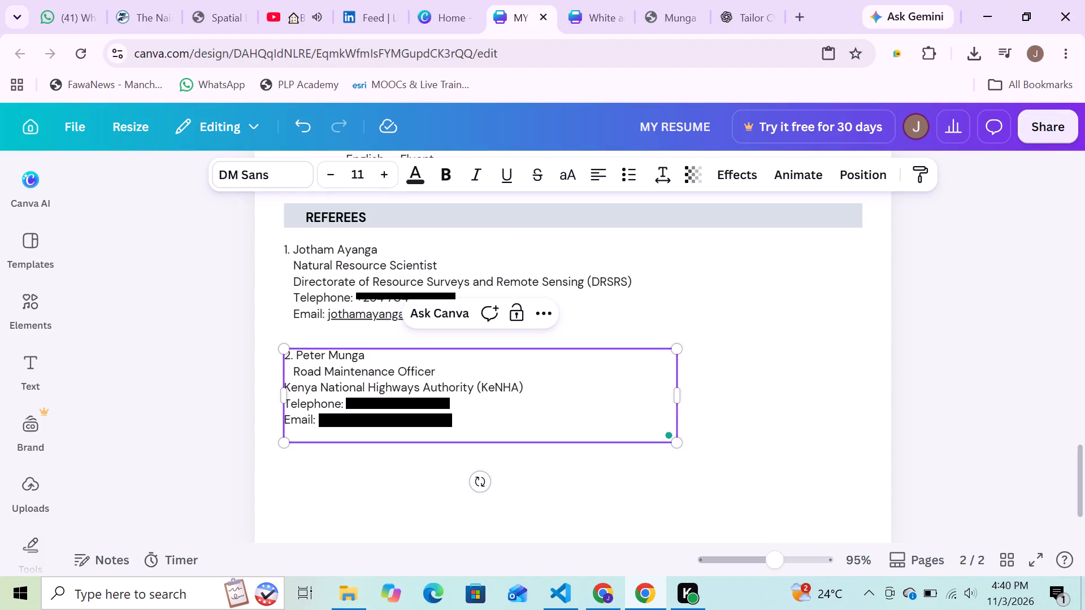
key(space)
Indent the second referee's Kenya National Highways Authority (KeNHA) line with four leading spaces.
click(315, 389)
key(Left)
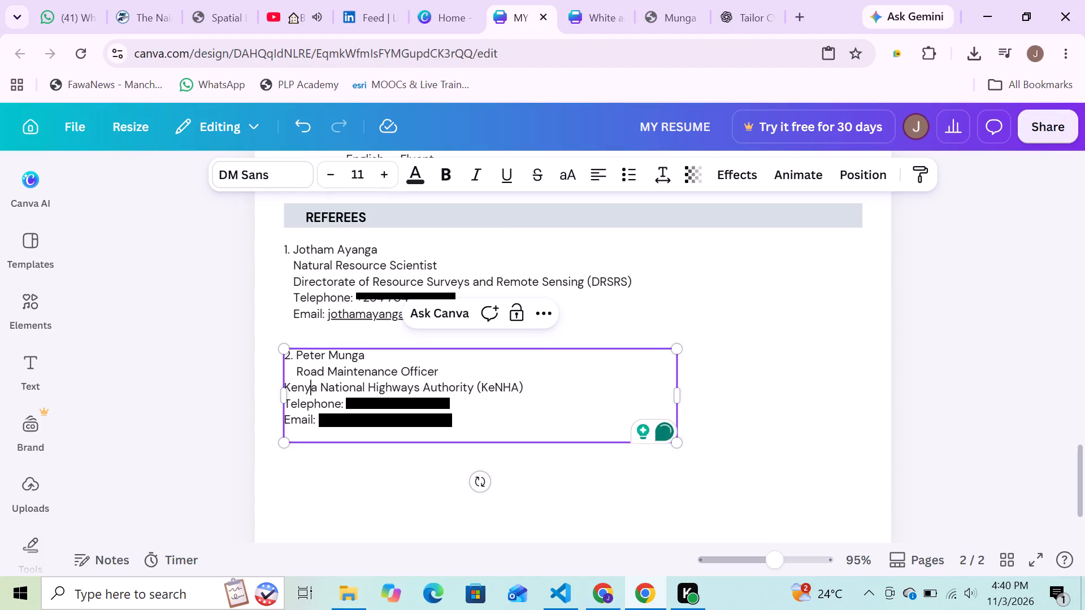
key(Left)
key(Left)
key(Left)
key(Left)
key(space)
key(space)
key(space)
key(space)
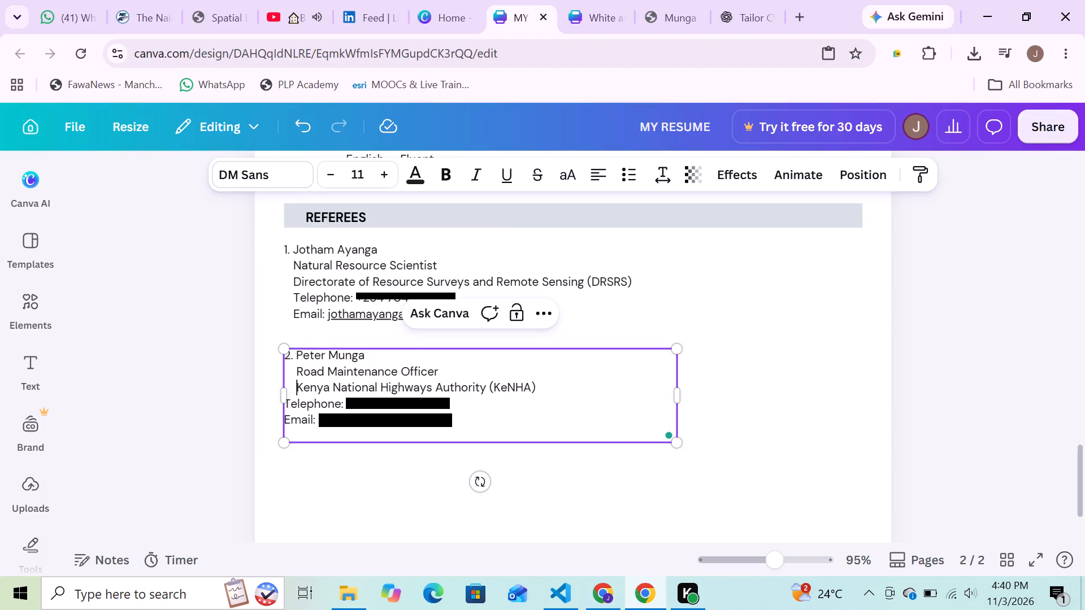
Indent the second referee's telephone line with four leading spaces.
click(311, 398)
key(Left)
key(Left)
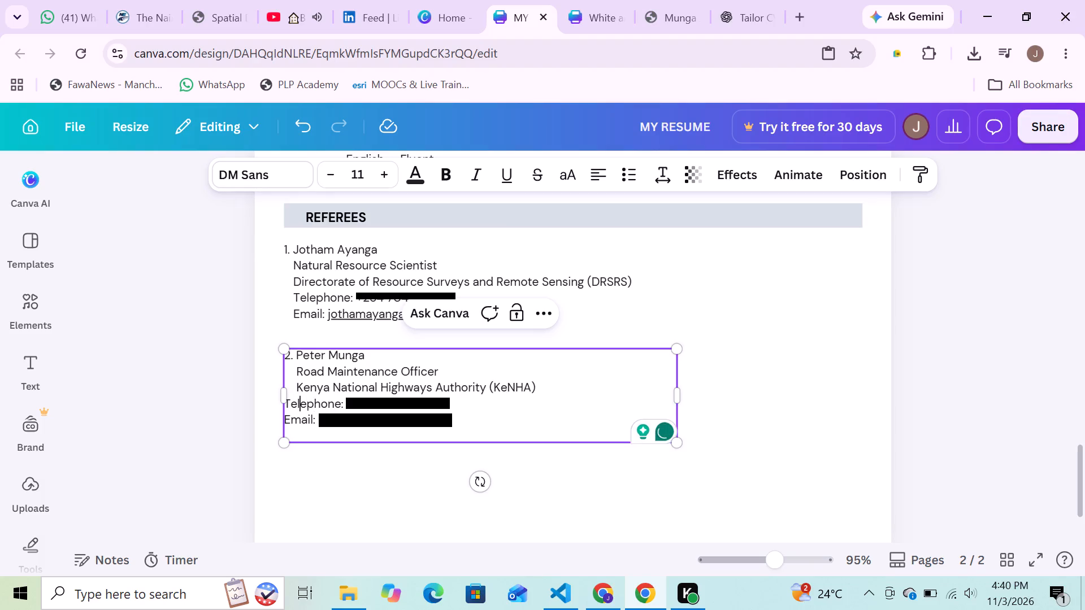
key(Left)
key(Left)
key(Left)
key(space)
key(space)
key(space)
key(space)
Indent the second referee's email line with five leading spaces.
click(316, 417)
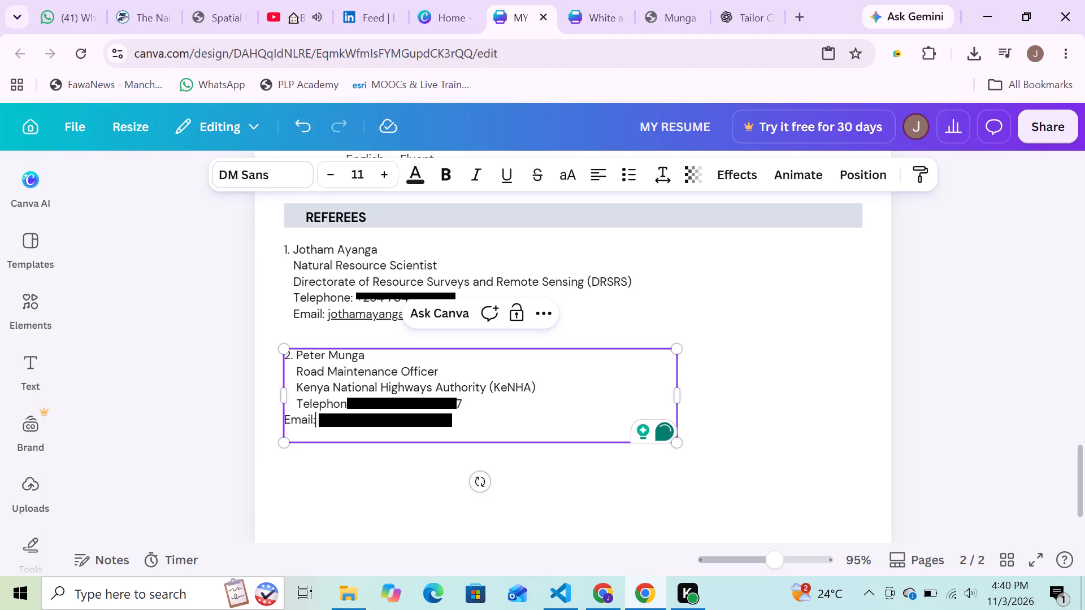
key(Left)
key(Left)
key(Left)
key(Left)
key(Left)
key(Left)
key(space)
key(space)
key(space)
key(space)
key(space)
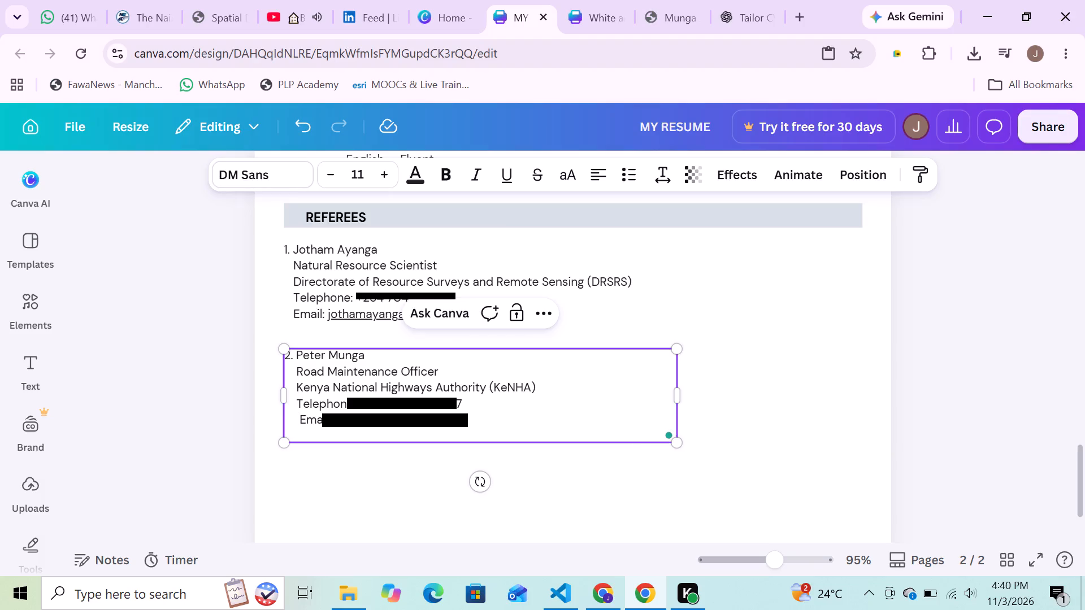
Replace the user-name part of the second referee's email address with the new one.
click(400, 422)
key(BackSpace)
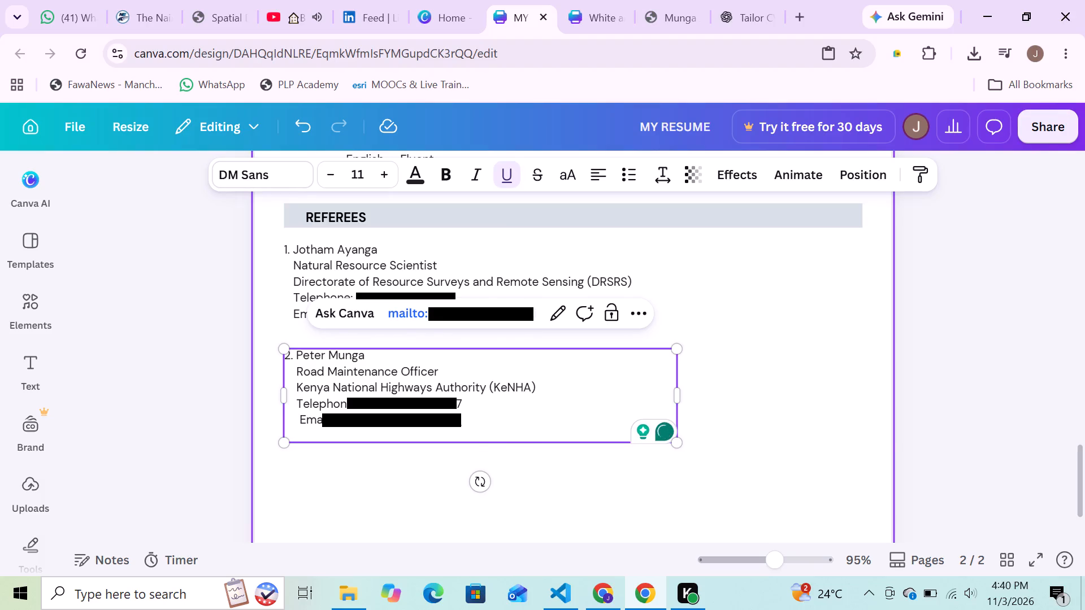
key(BackSpace)
key(BackSpace)
key(BackSpace)
key(BackSpace)
key(BackSpace)
key(BackSpace)
key(BackSpace)
key(BackSpace)
key(BackSpace)
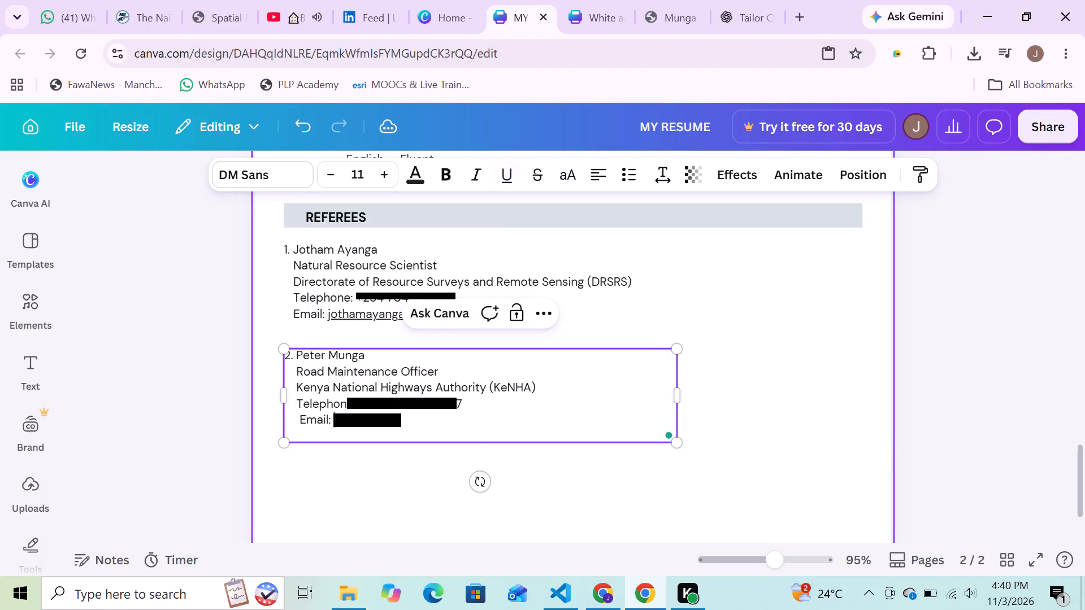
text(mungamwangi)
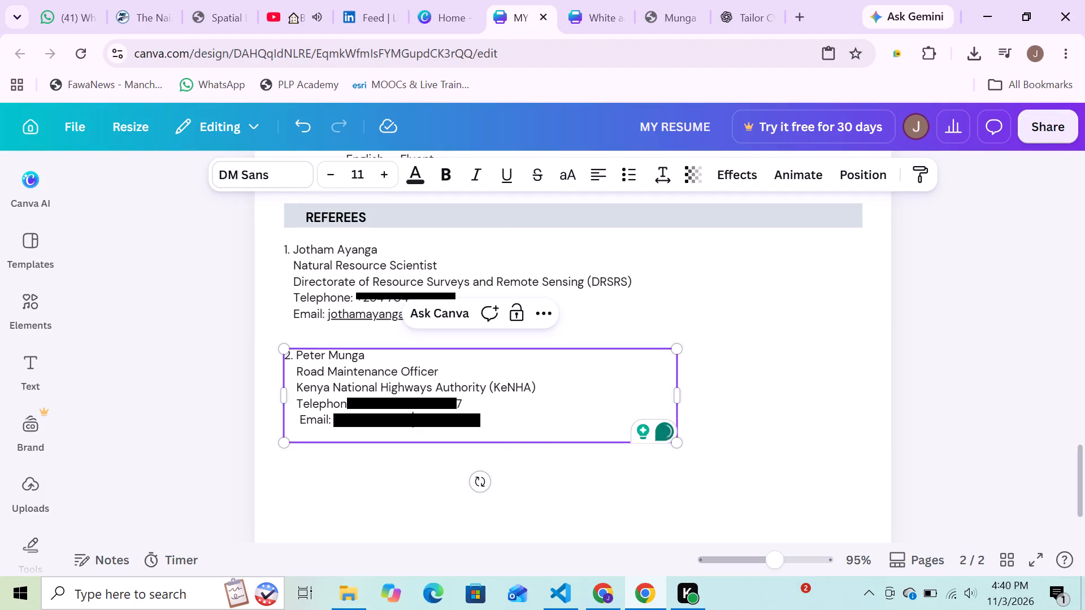
Change the second referee's surname to Mwangi.
click(382, 358)
key(BackSpace)
key(BackSpace)
key(BackSpace)
key(BackSpace)
key(BackSpace)
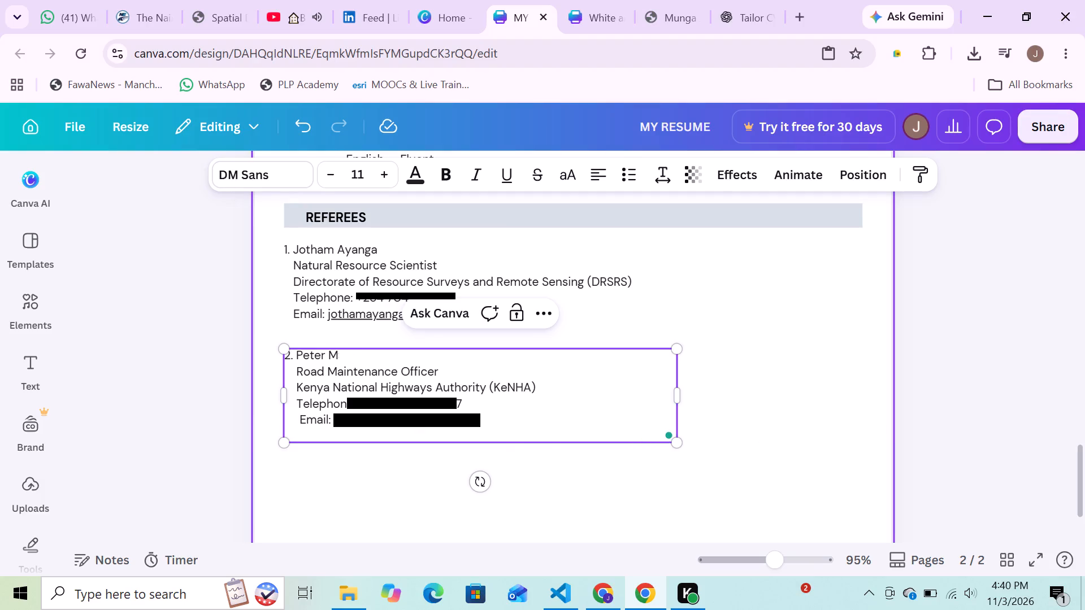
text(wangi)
click(784, 411)
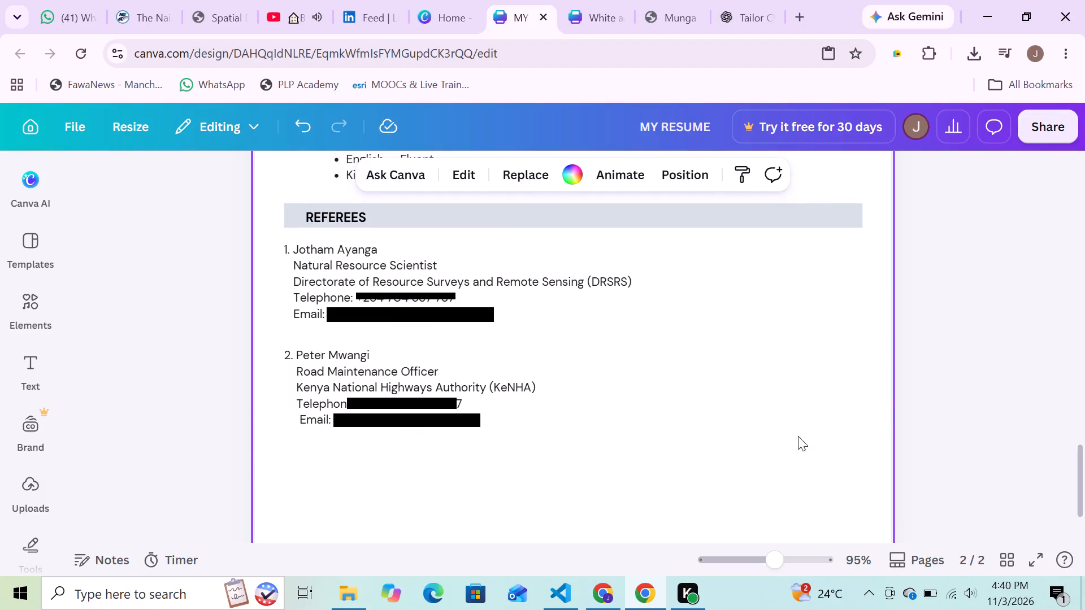
Review the resume from the end of page 2 back up to the summary section on page 1.
scroll(741, 351, down, 2)
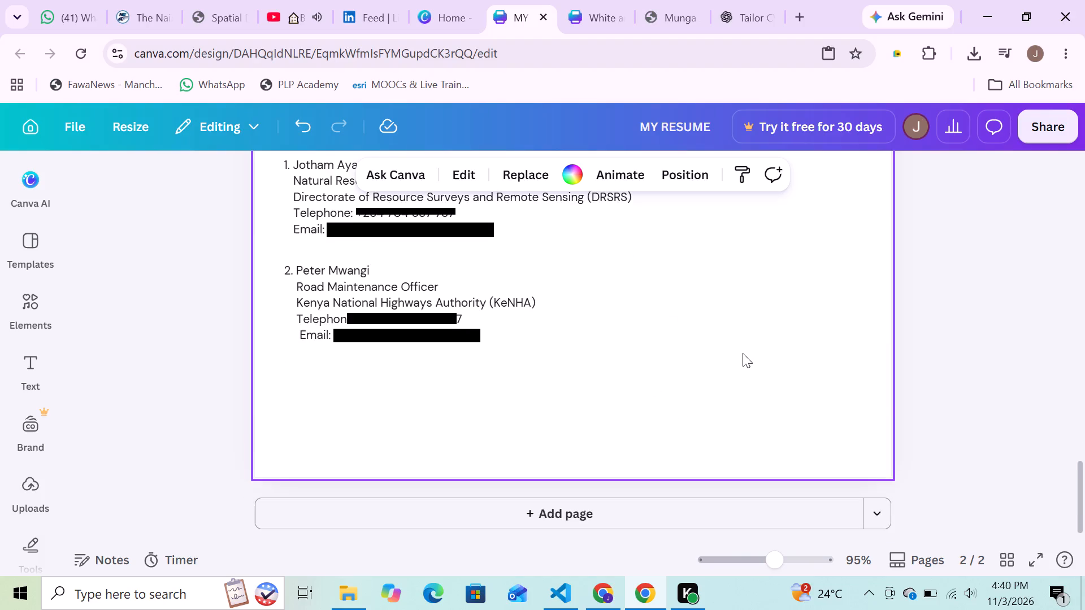
scroll(743, 354, up, 7)
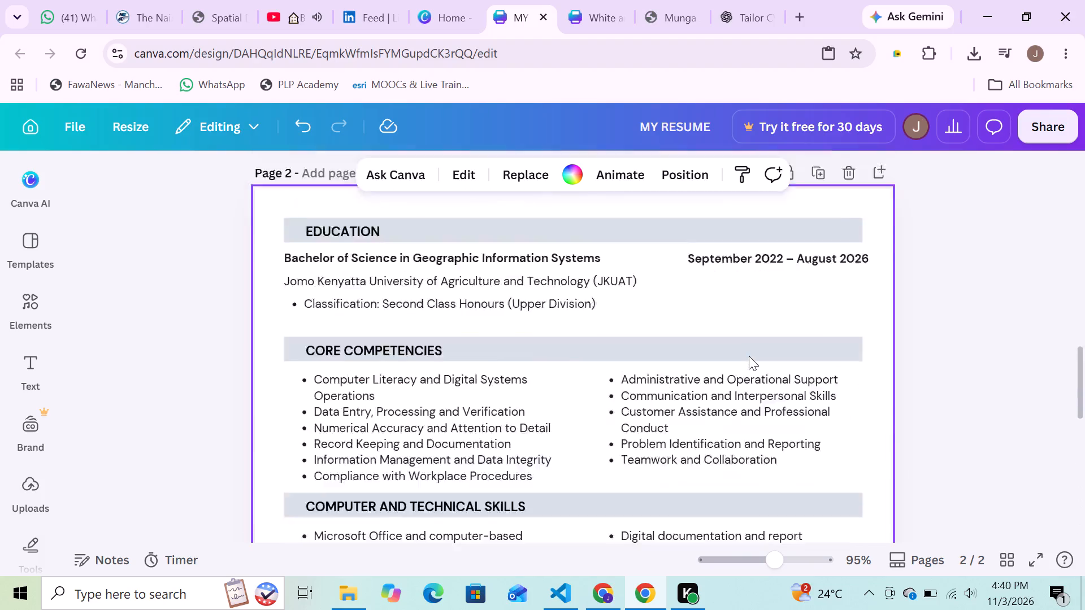
scroll(749, 356, up, 6)
scroll(748, 356, down, 1)
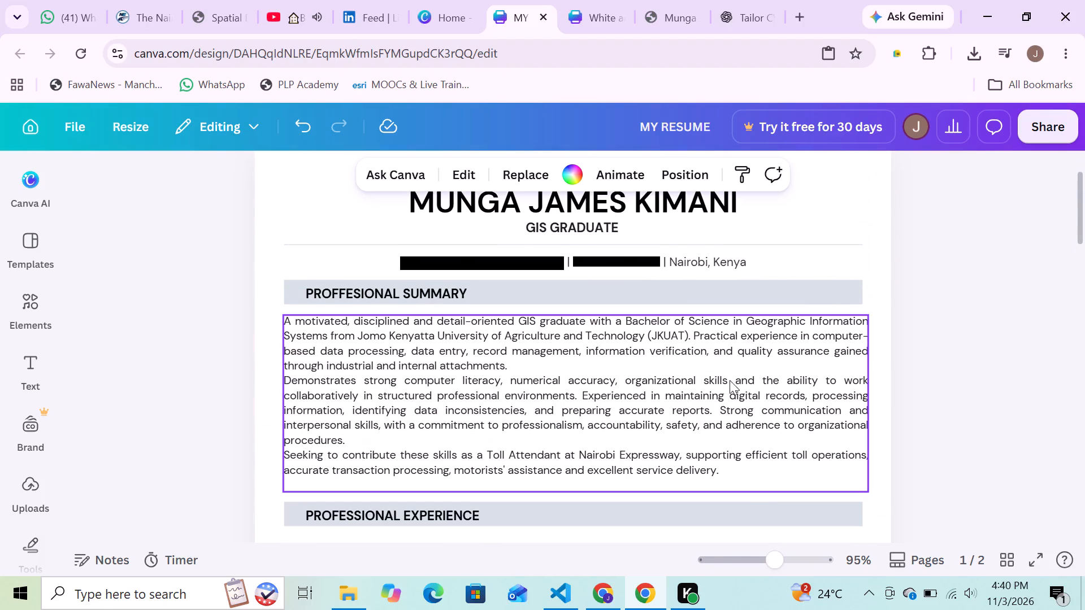
Rename the design as CV.
scroll(870, 242, down, 2)
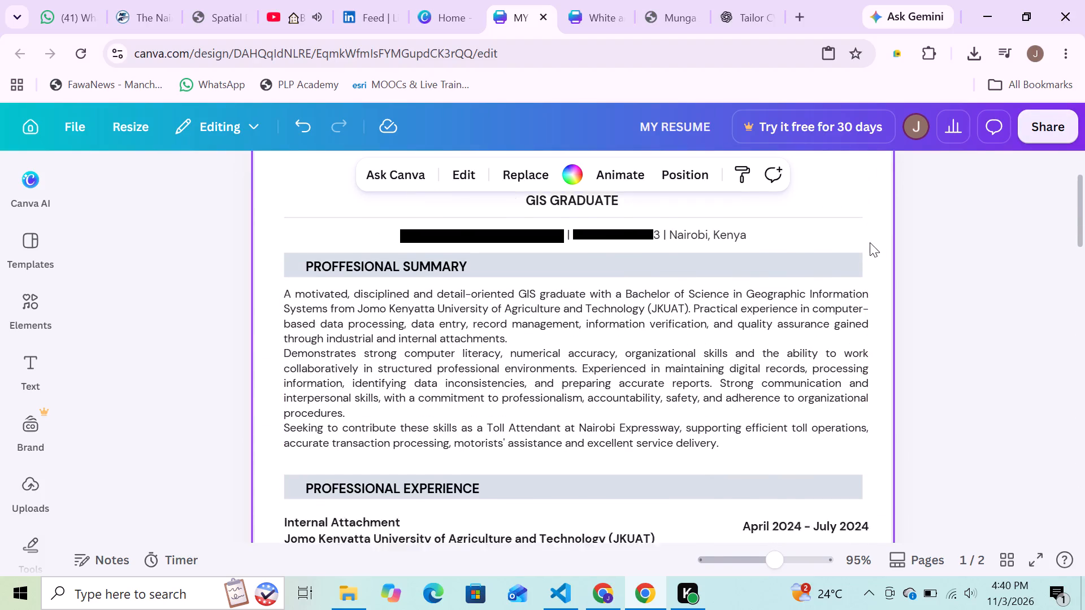
scroll(821, 247, down, 2)
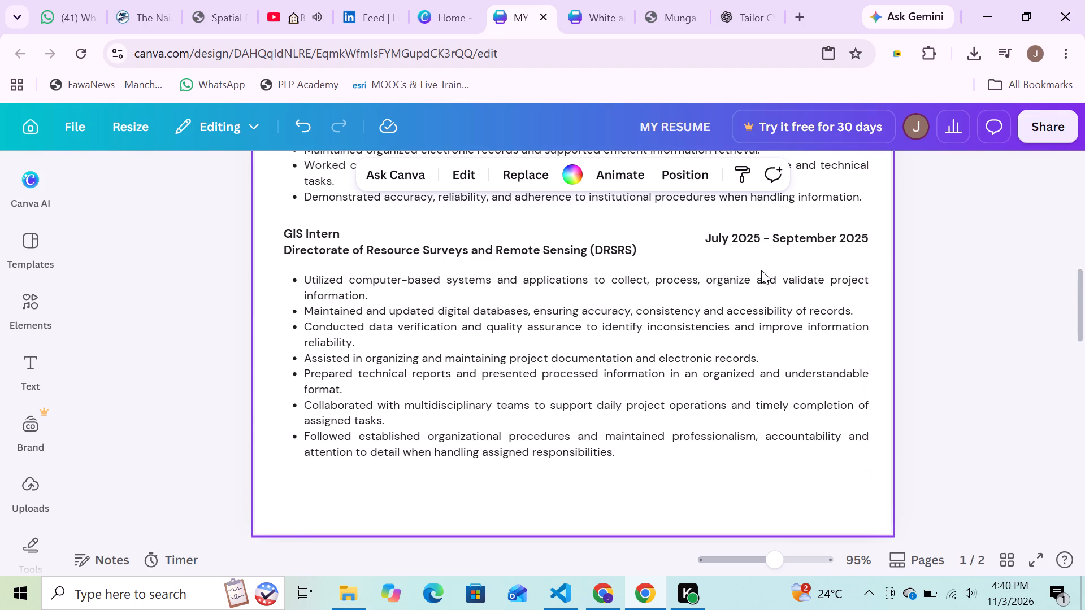
scroll(758, 276, down, 2)
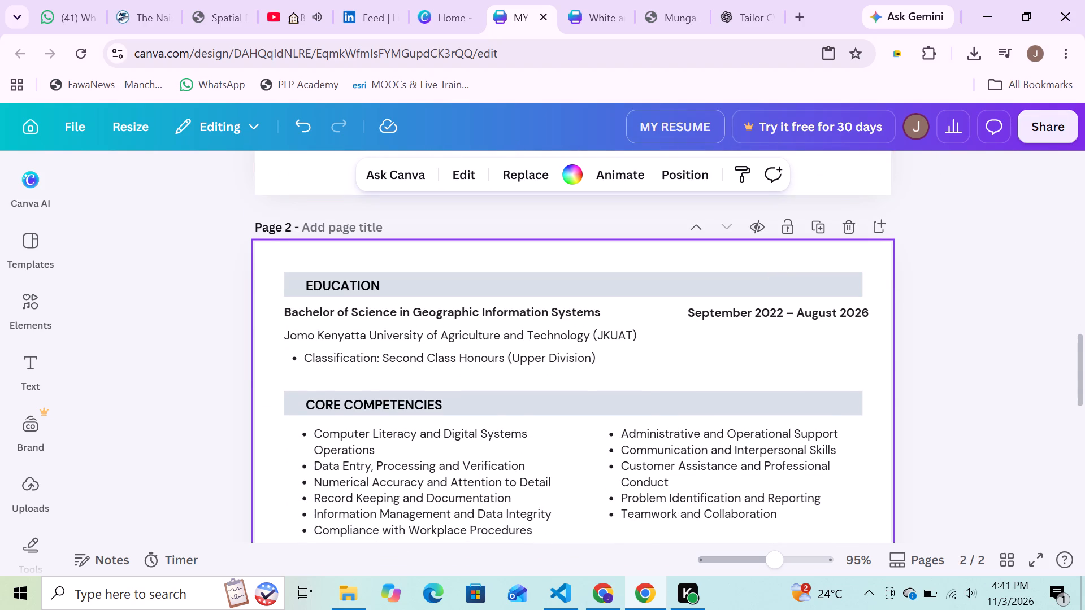
drag(715, 124, 600, 134)
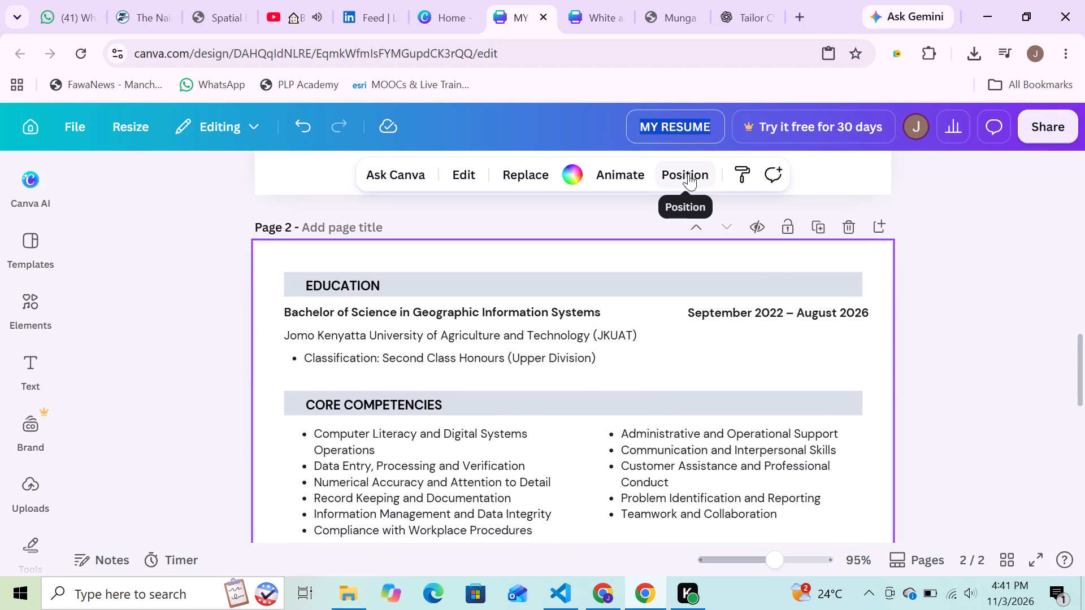
key(BackSpace)
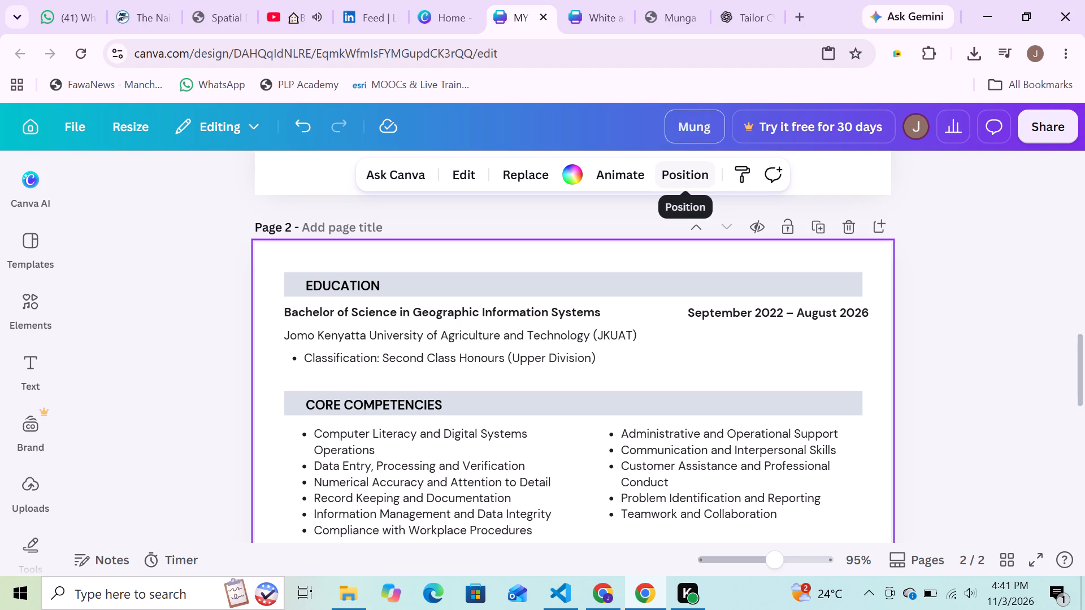
key(BackSpace)
key(BackSpace)
key(BackSpace)
key(BackSpace)
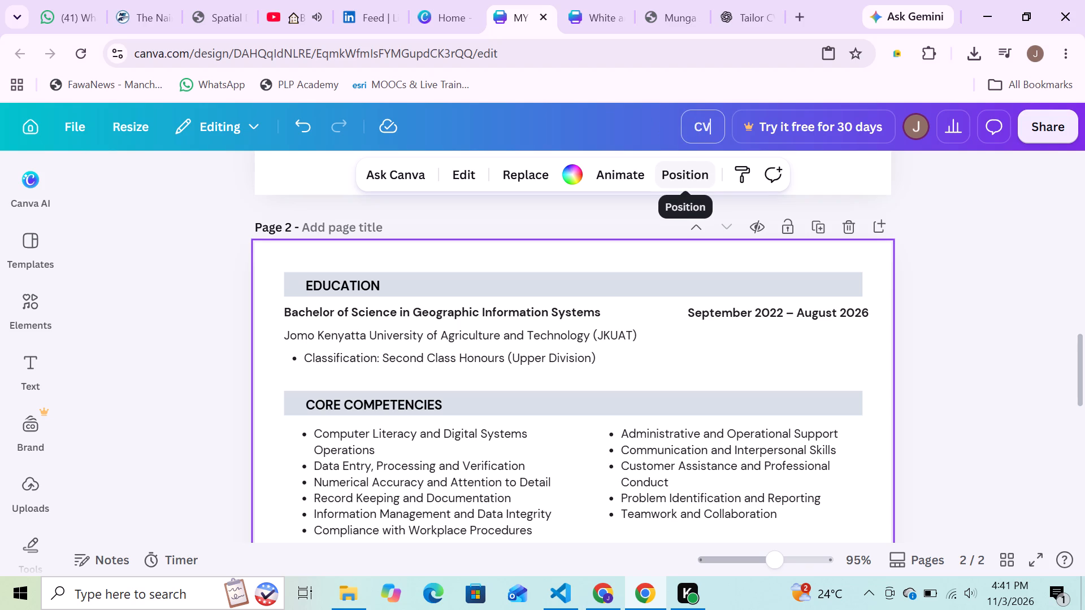
click(1014, 256)
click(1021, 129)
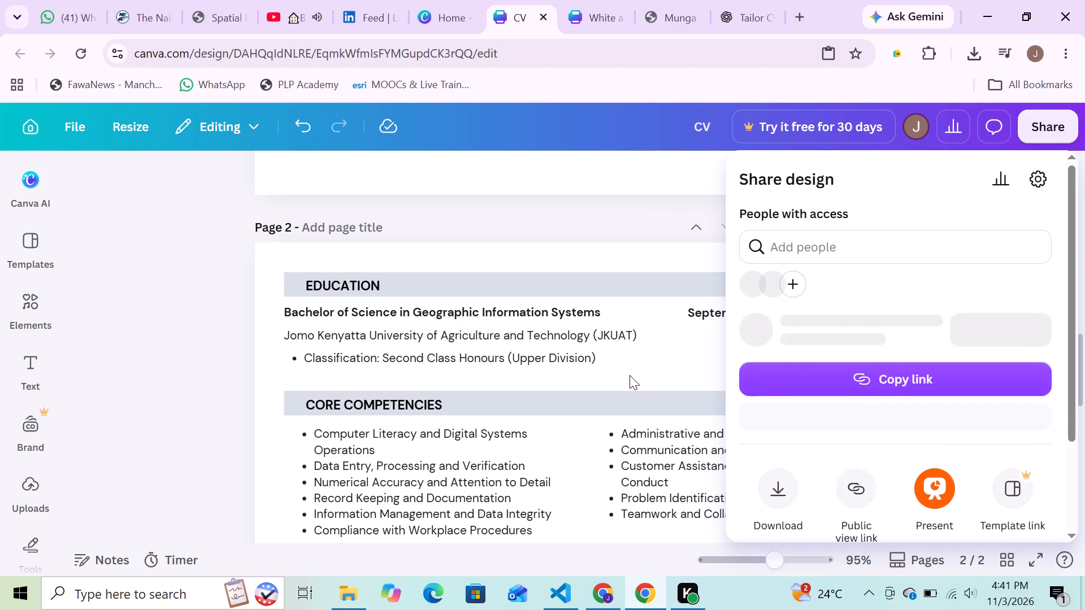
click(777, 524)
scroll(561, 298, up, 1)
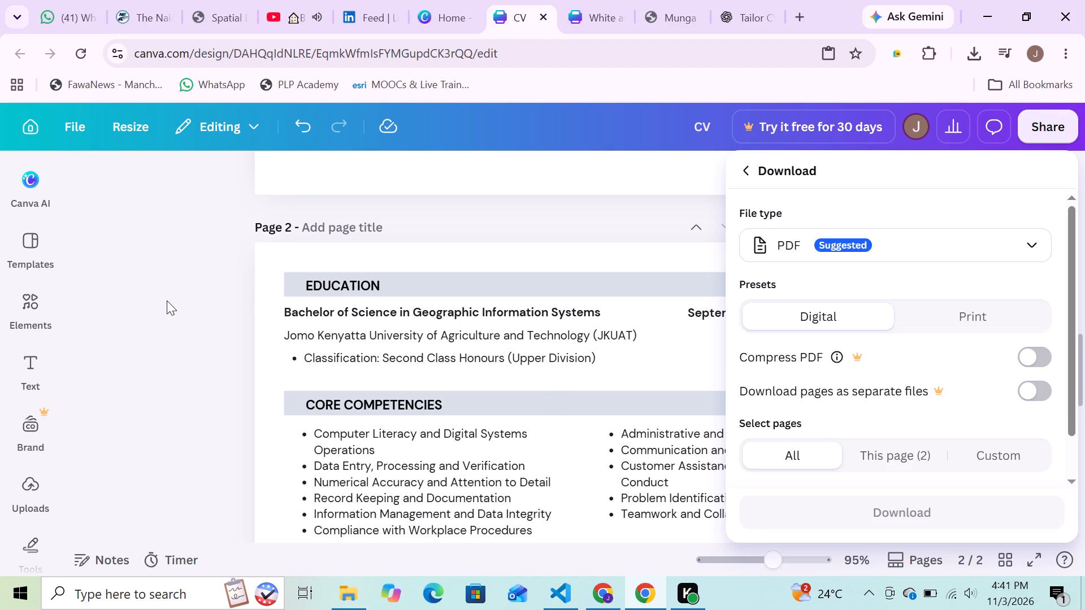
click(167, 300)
Download all pages of the CV design as a PDF file.
scroll(167, 300, up, 1)
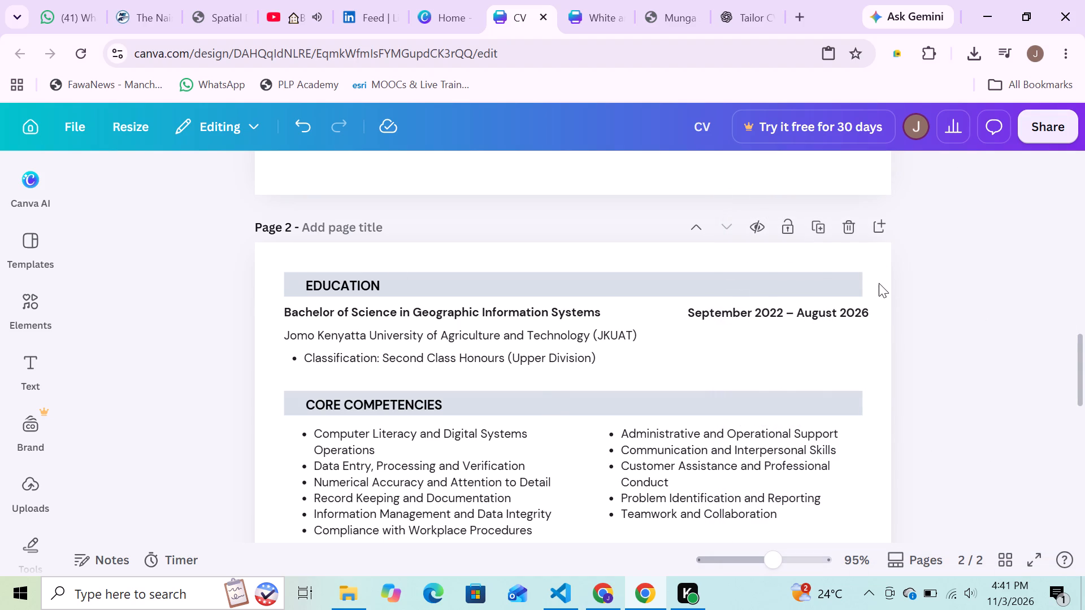
scroll(879, 282, up, 5)
scroll(910, 261, down, 4)
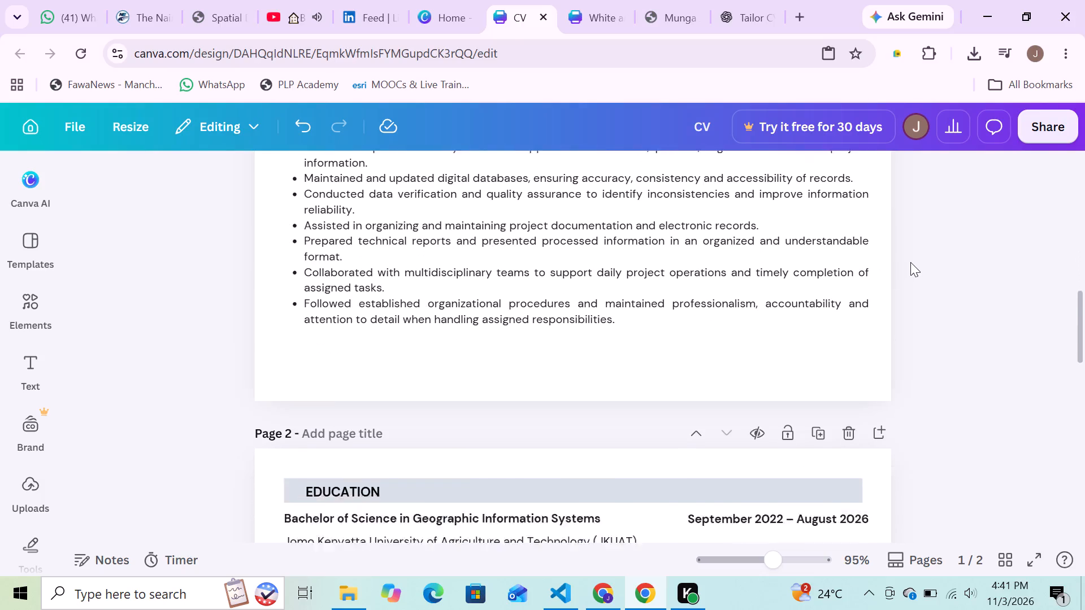
scroll(910, 262, down, 7)
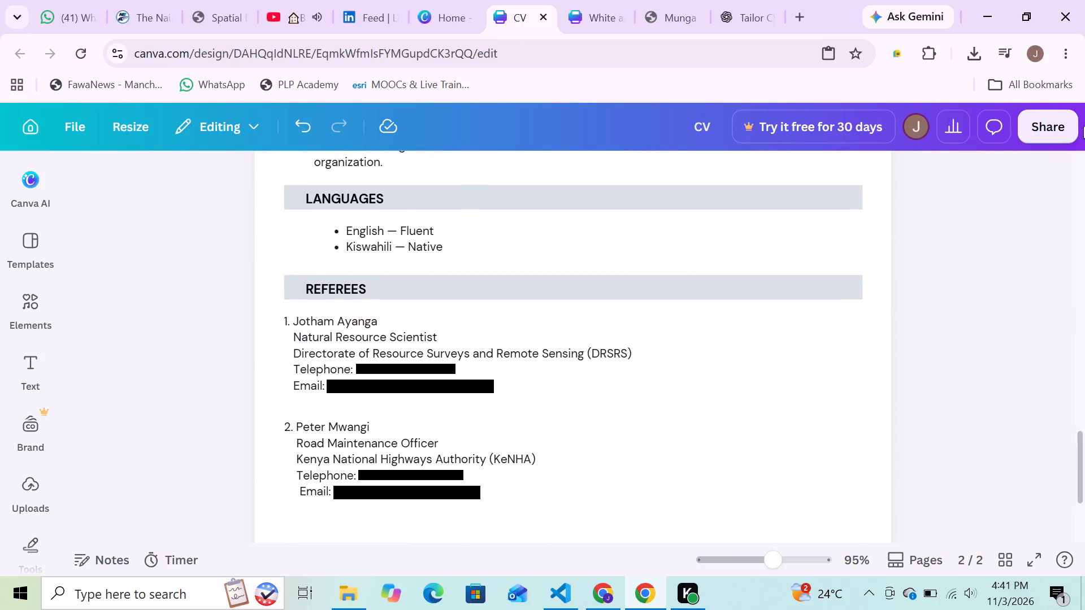
click(1060, 120)
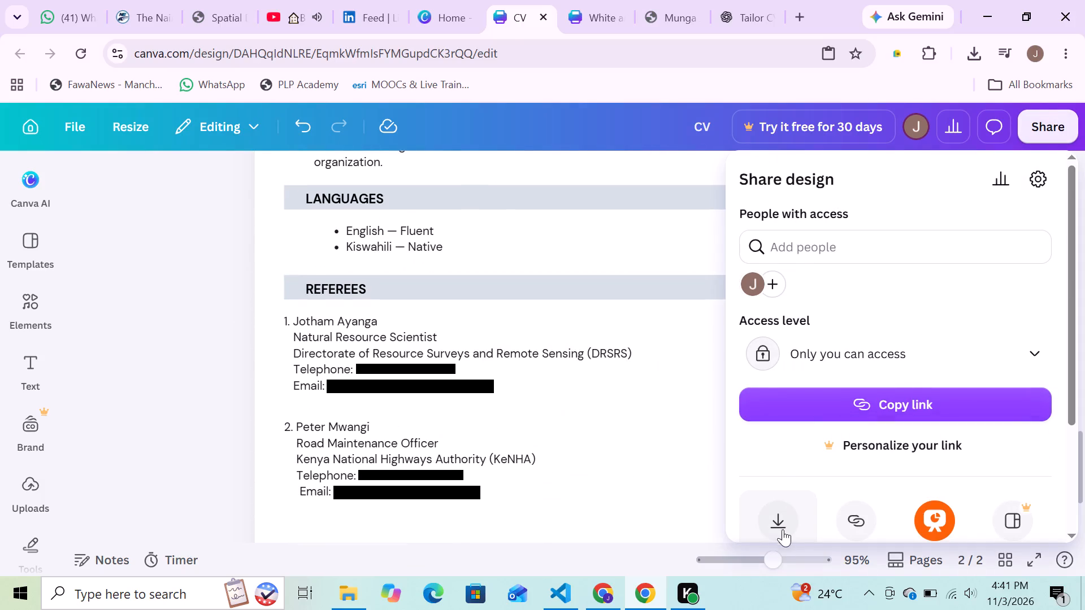
click(783, 529)
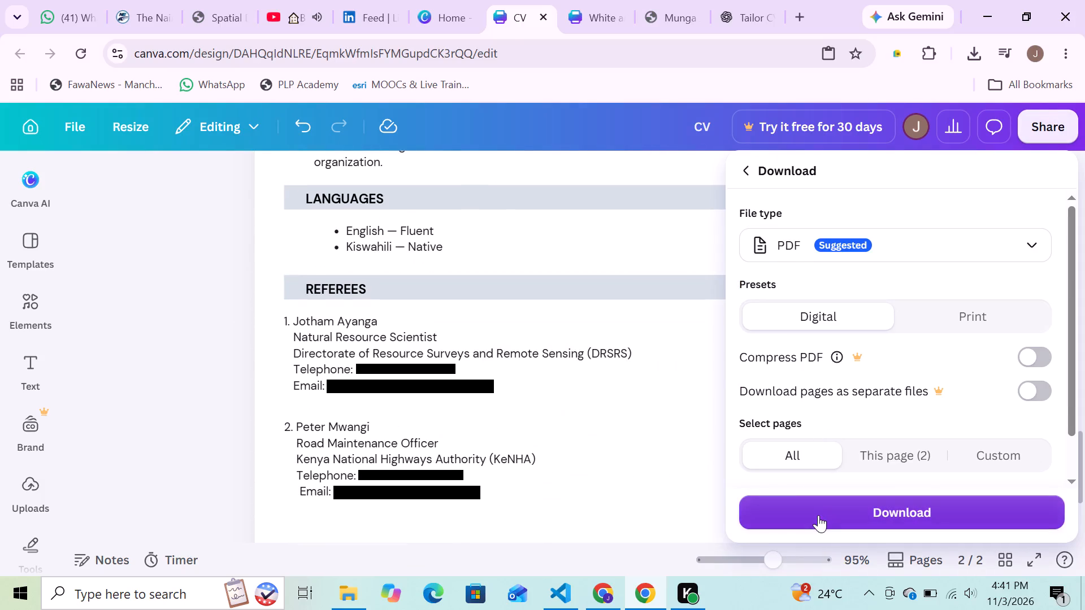
click(818, 515)
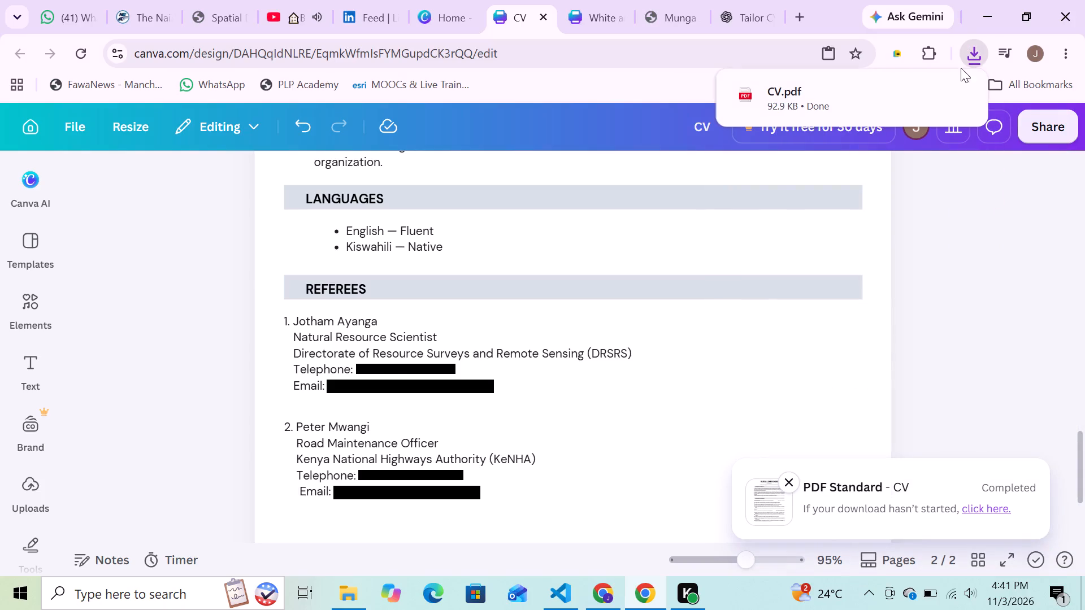
Open the downloaded CV.pdf and review both pages from the summary down to the Referees section.
click(868, 102)
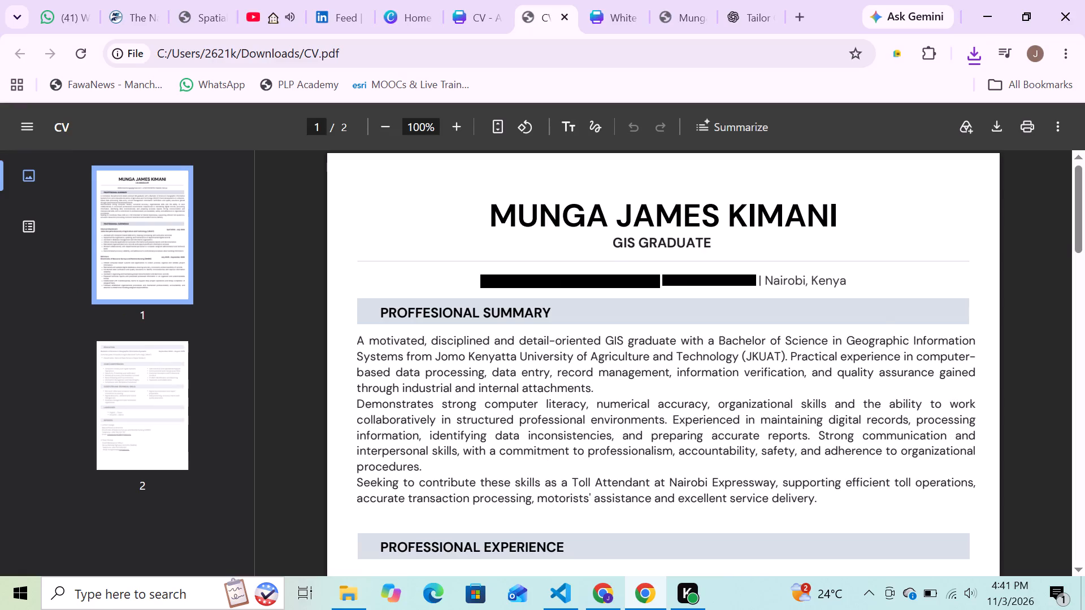
scroll(869, 310, down, 8)
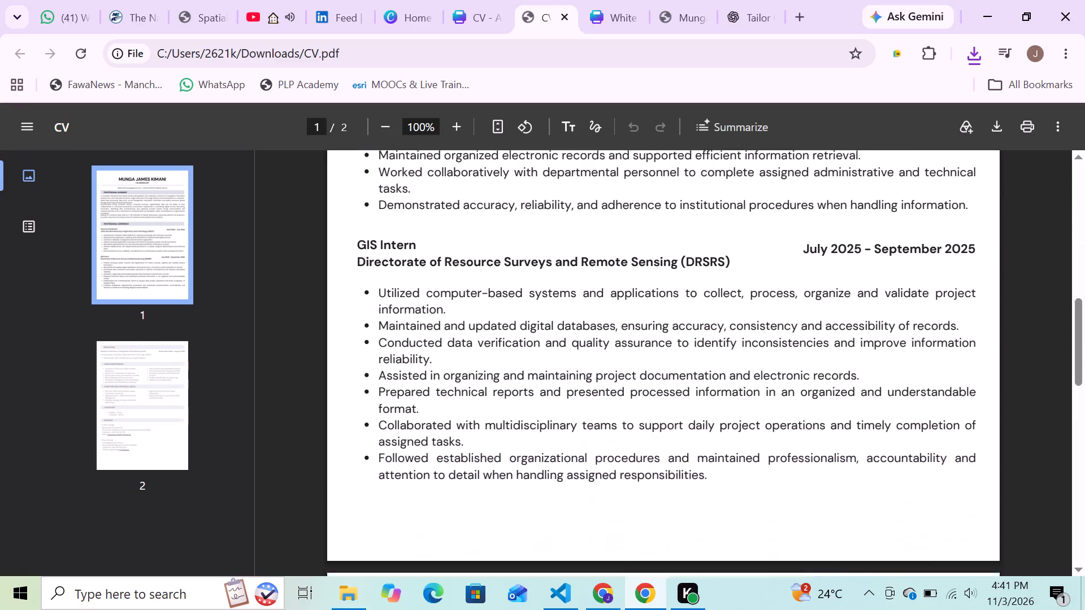
scroll(875, 313, up, 1)
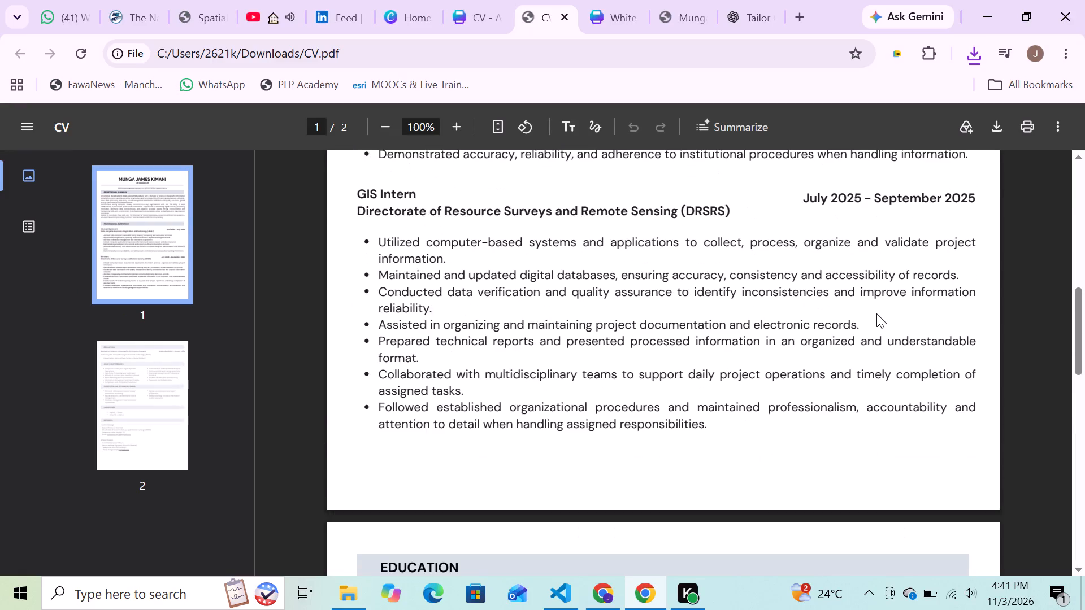
scroll(876, 313, down, 5)
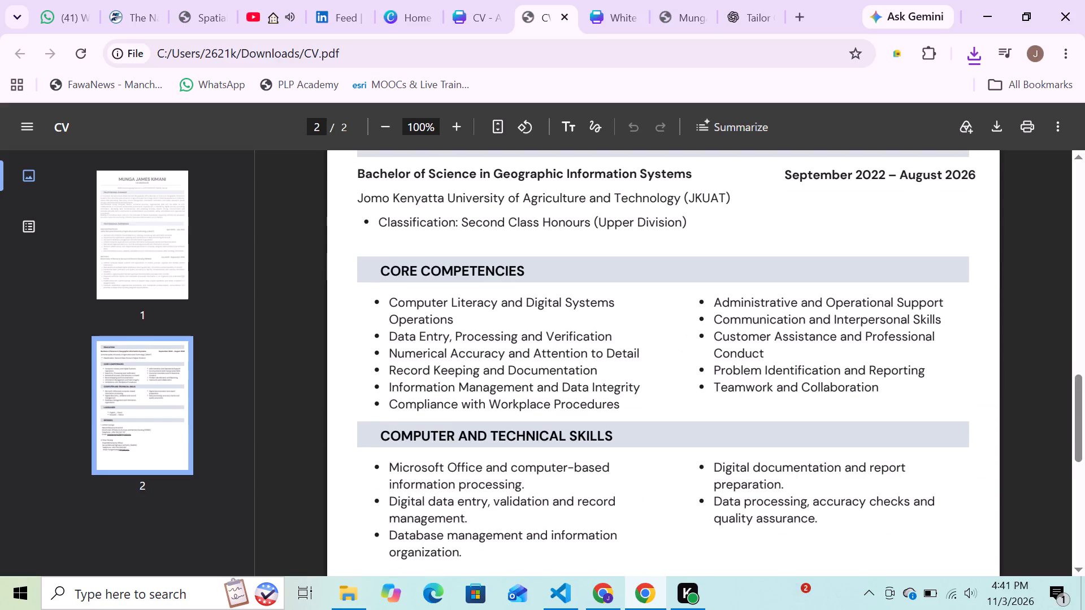
scroll(878, 303, down, 4)
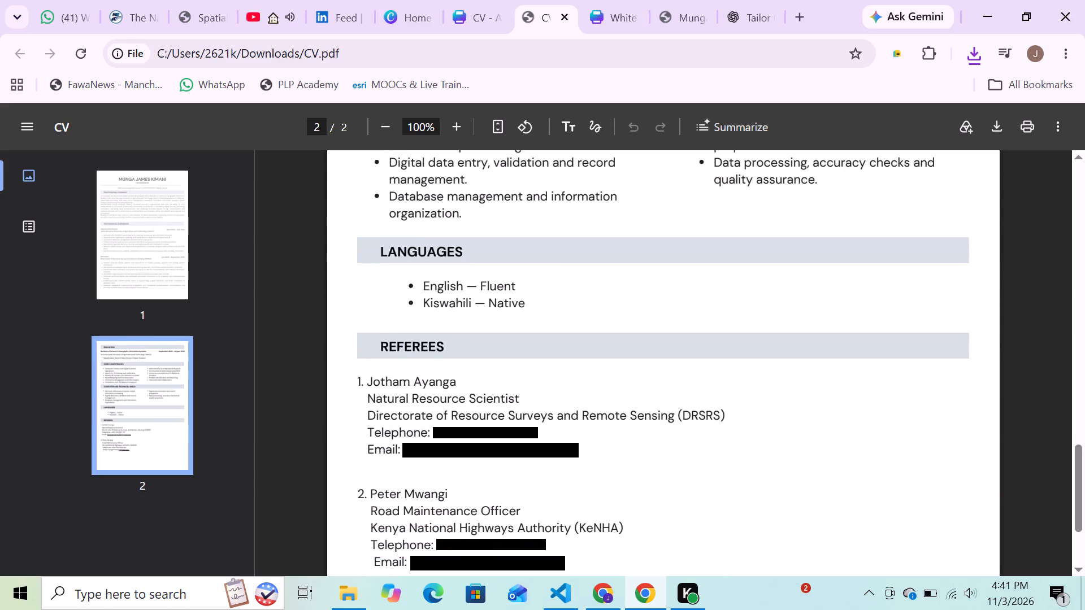
scroll(880, 303, down, 2)
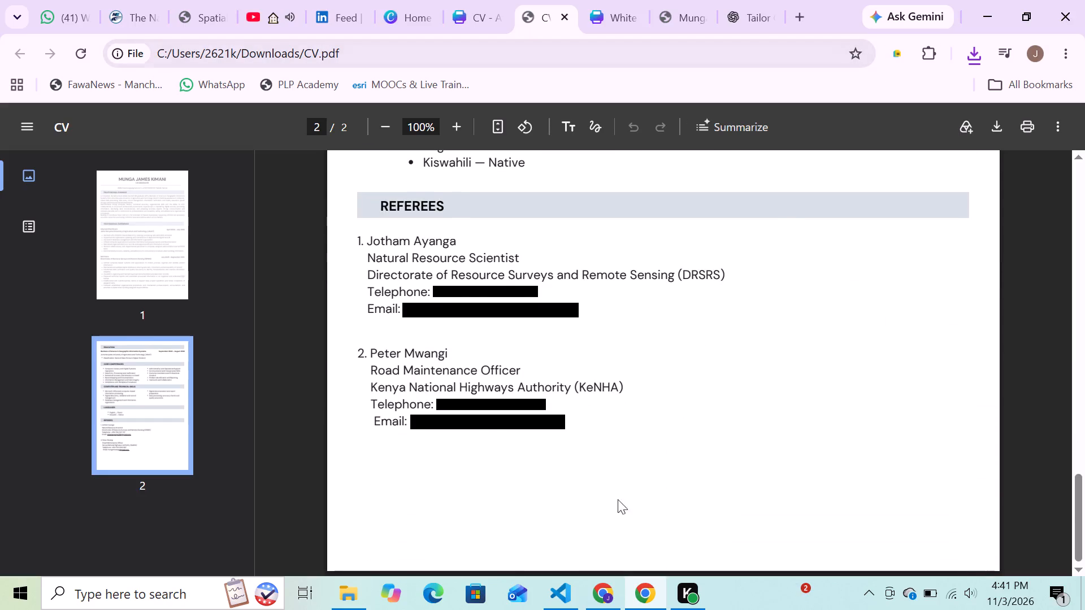
In File Explorer, move the CV PDF from Downloads into the Munga folder and open that folder.
click(353, 591)
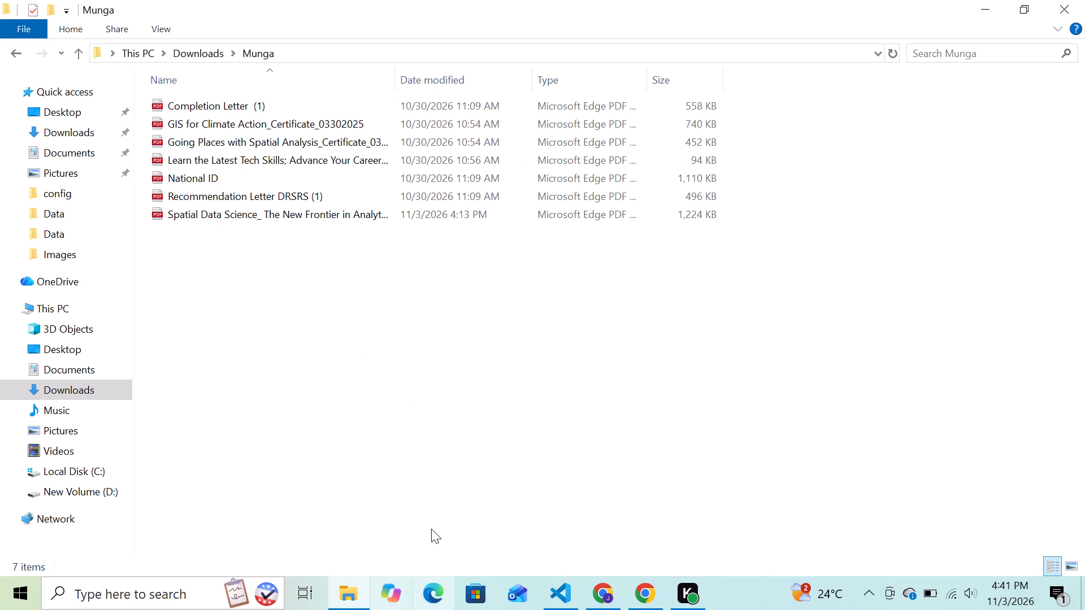
click(198, 47)
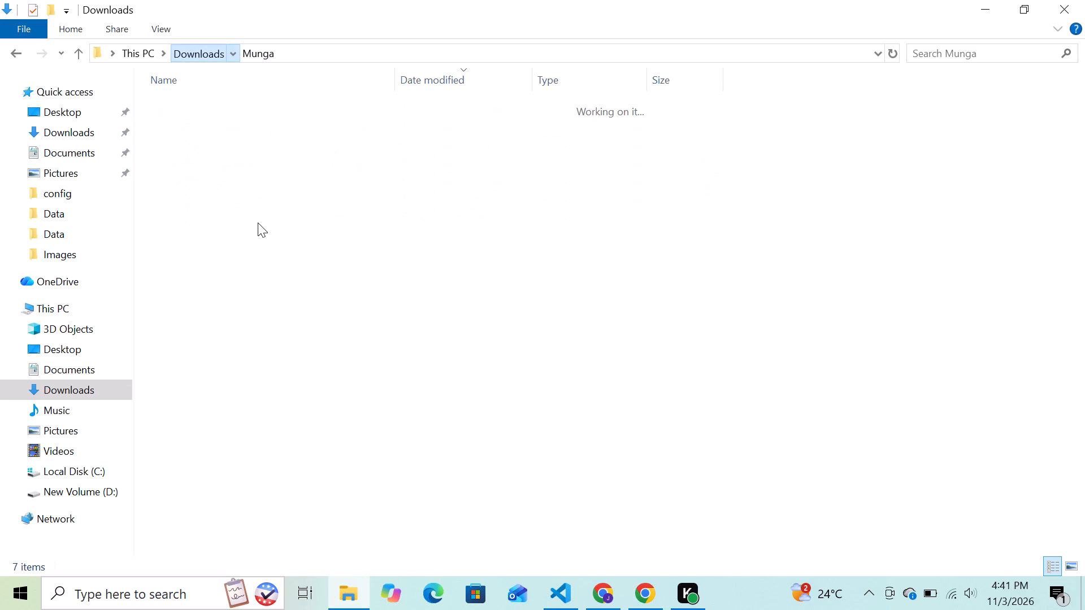
drag(177, 125, 186, 162)
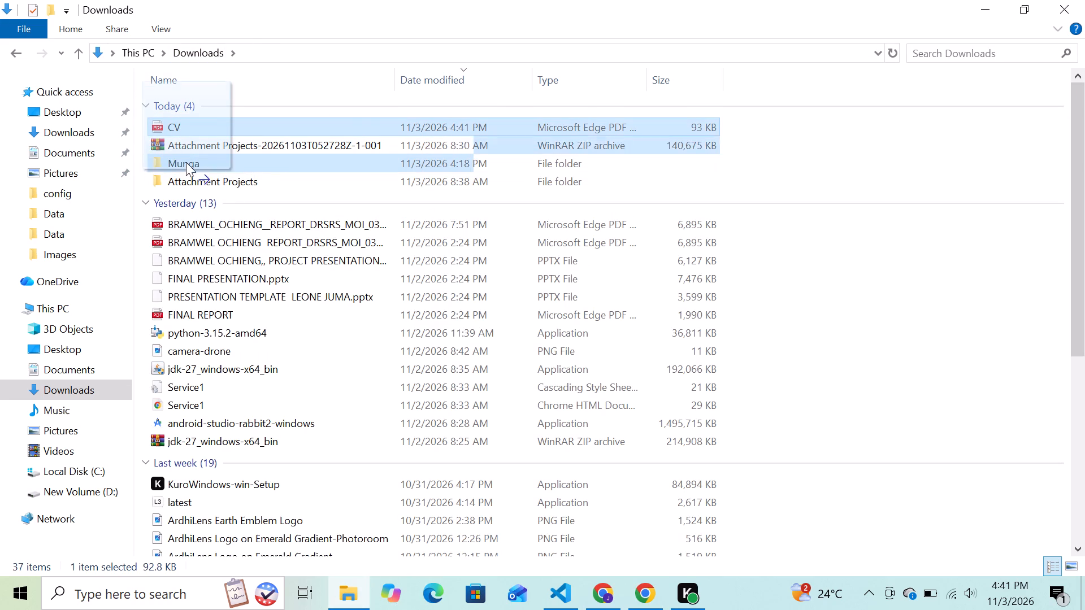
drag(186, 162, 185, 163)
double_click(202, 147)
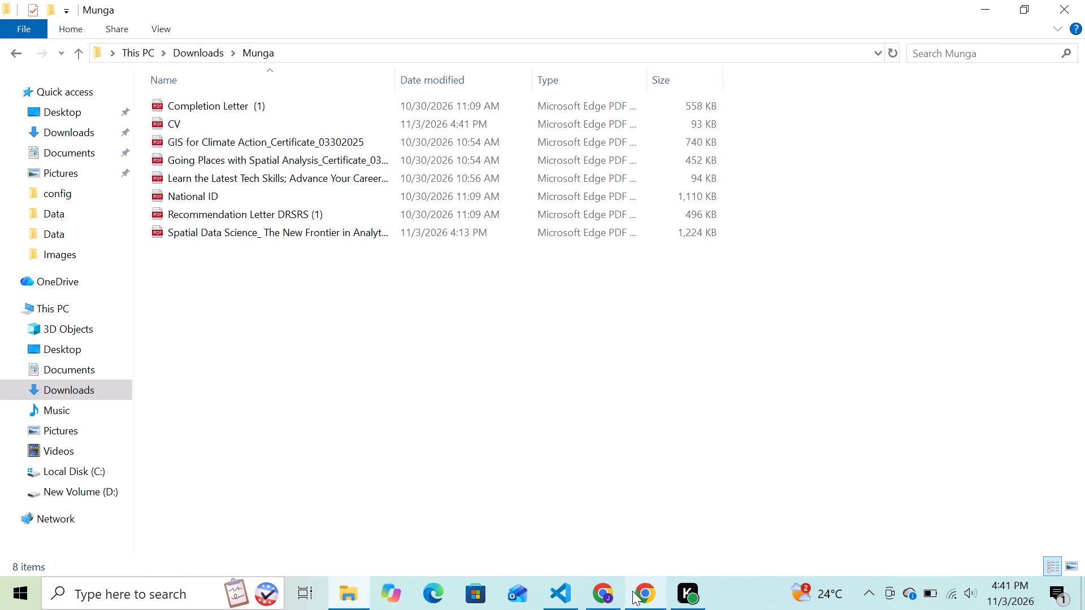
Switch to Chrome and return to the Attachments page of the Nairobi Expressway job application.
click(639, 541)
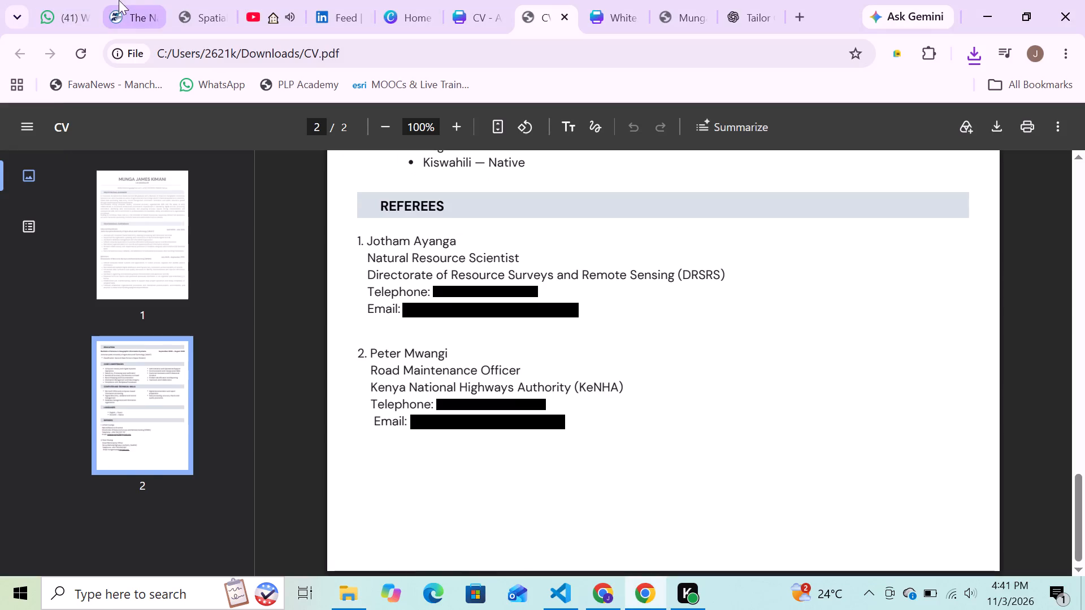
click(120, 1)
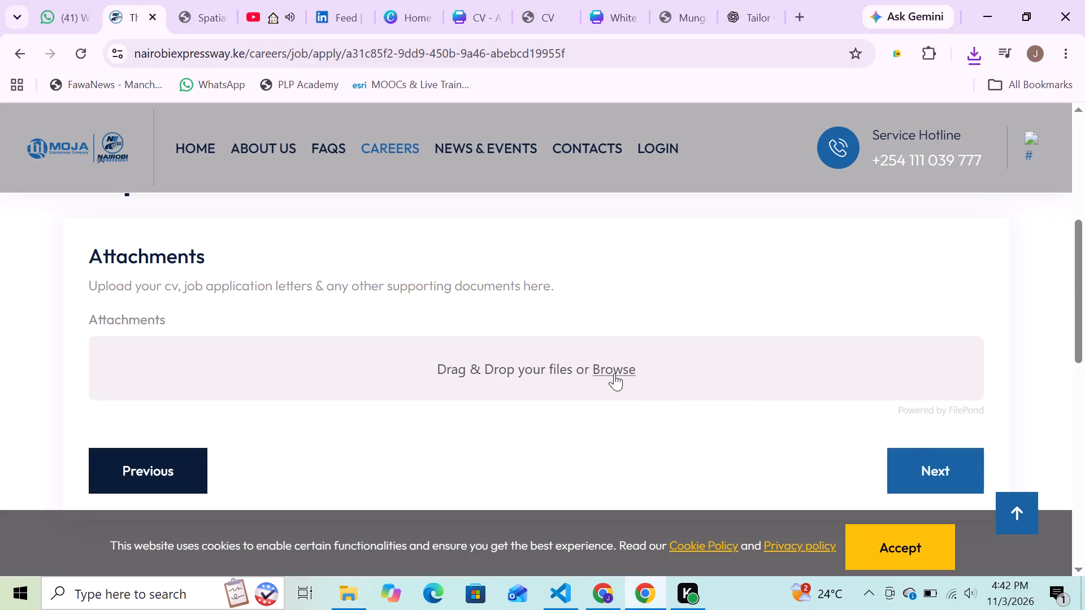